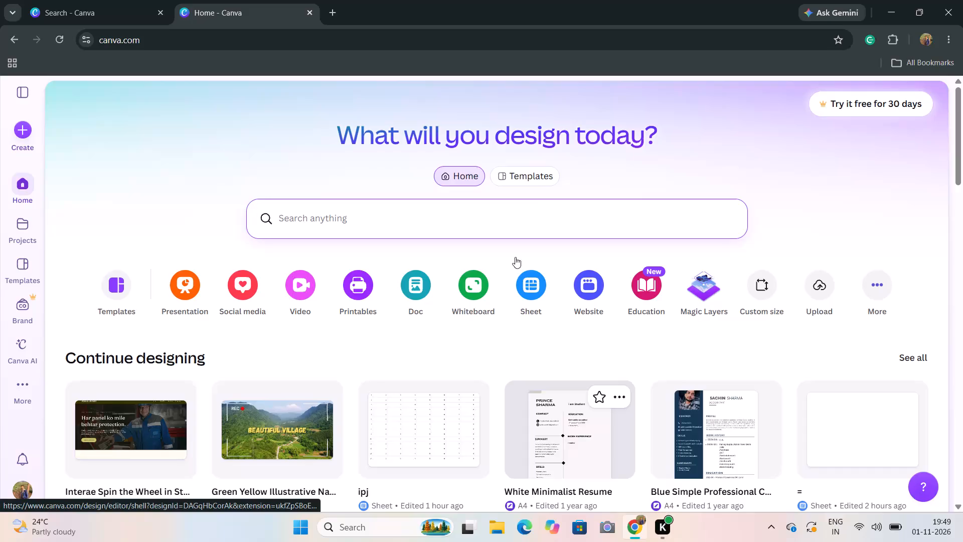
# Open the recent design with the yellow BEAUTIFUL VILLAGE title, the Green Yellow Illustrative Nature YouTube Video Intro.
pyautogui.scroll(-2, 335, 280)
pyautogui.click(241, 299)
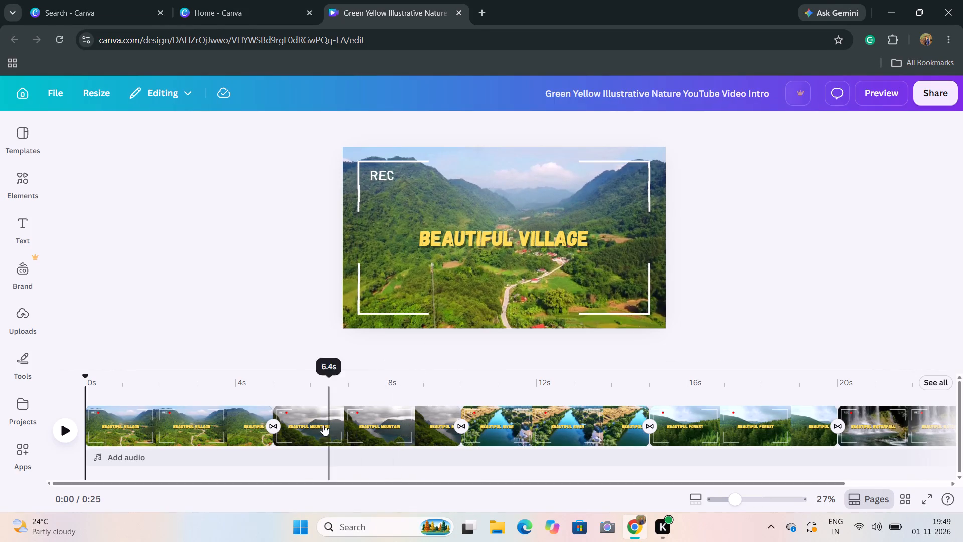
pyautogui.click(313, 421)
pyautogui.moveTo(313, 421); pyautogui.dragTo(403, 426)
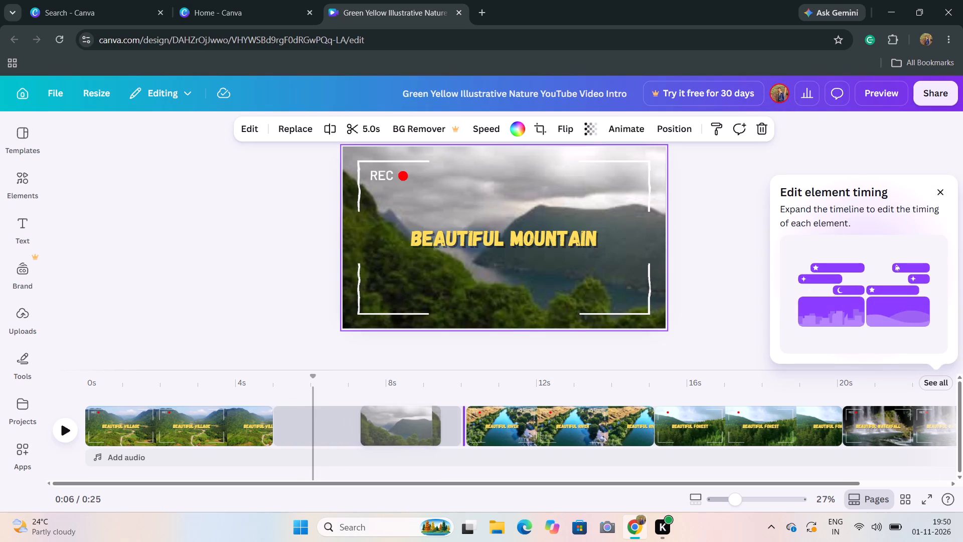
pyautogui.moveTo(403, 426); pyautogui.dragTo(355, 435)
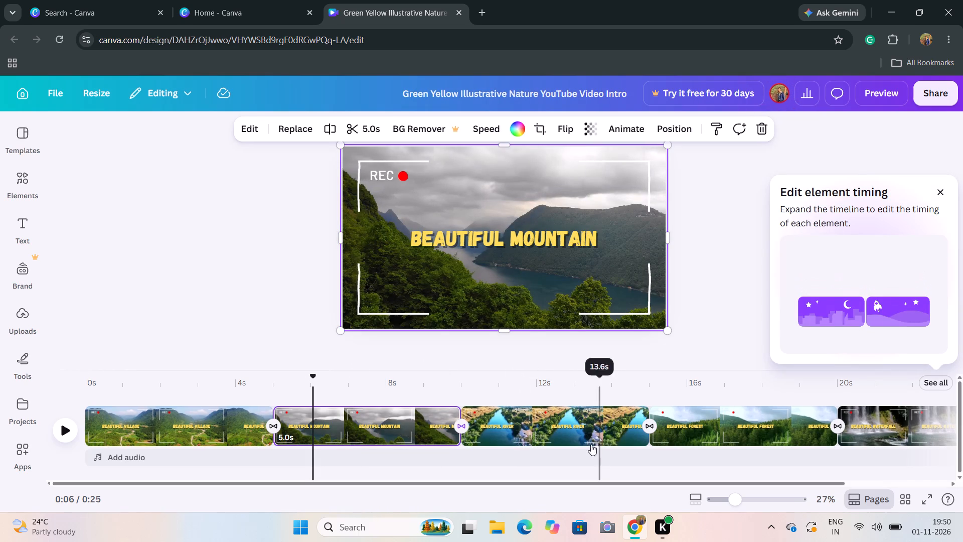
# Play the video to review its clips and check the Beautiful Forest scene.
pyautogui.click(61, 431)
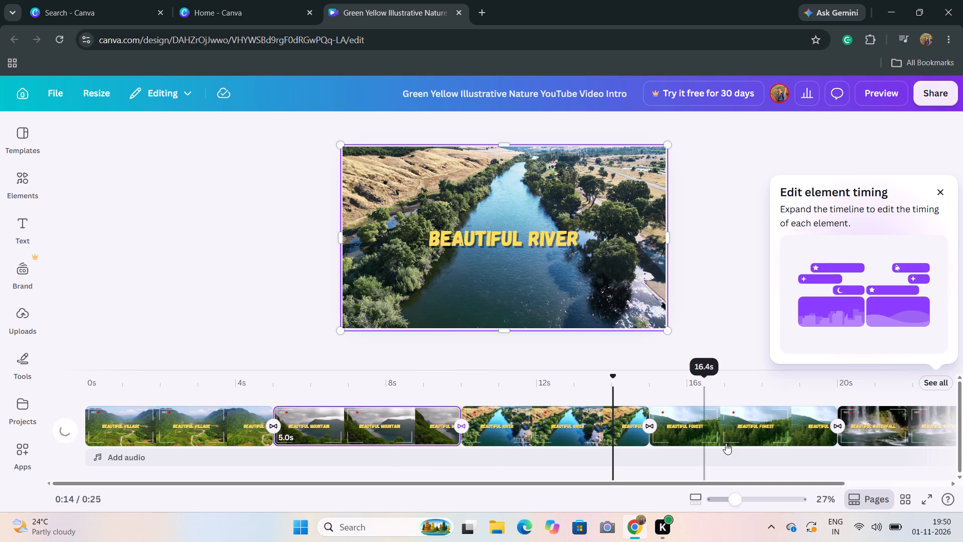
pyautogui.click(732, 429)
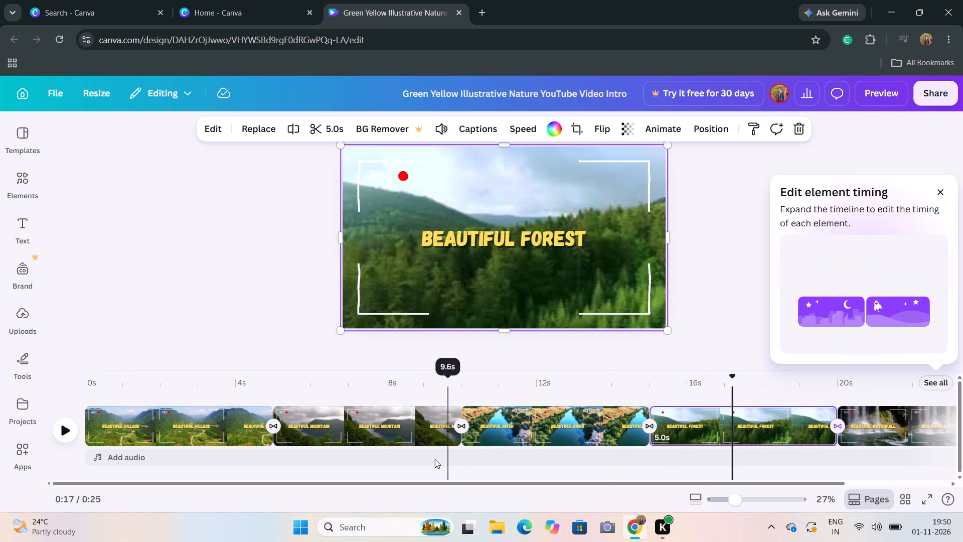
pyautogui.click(60, 427)
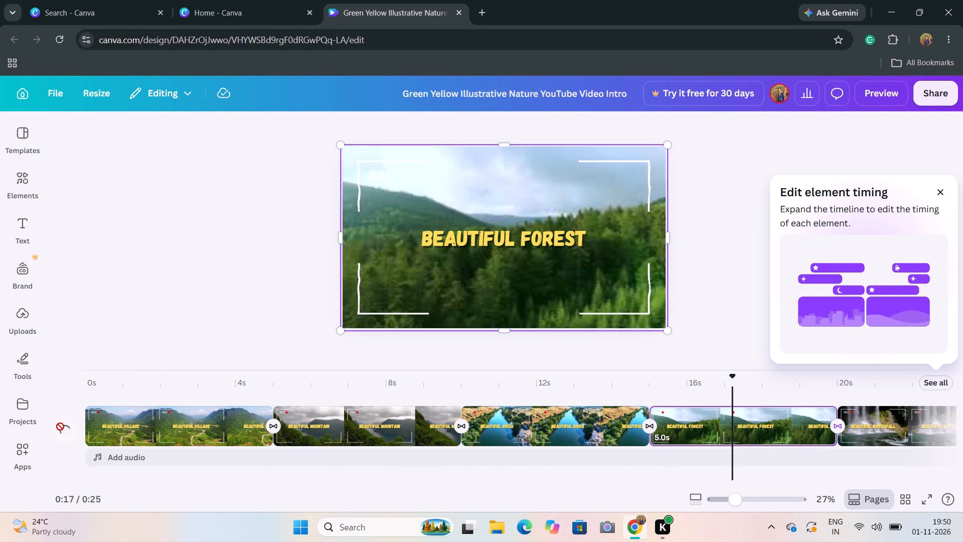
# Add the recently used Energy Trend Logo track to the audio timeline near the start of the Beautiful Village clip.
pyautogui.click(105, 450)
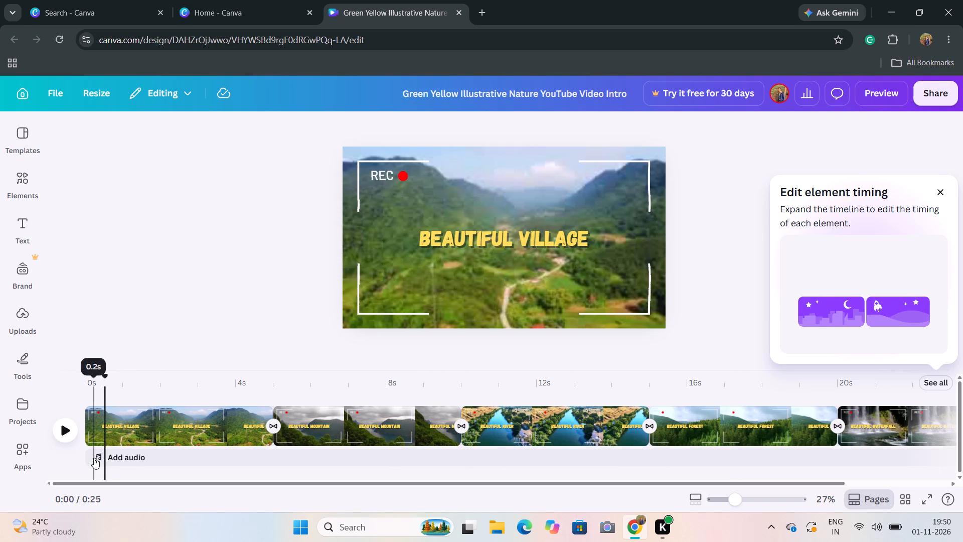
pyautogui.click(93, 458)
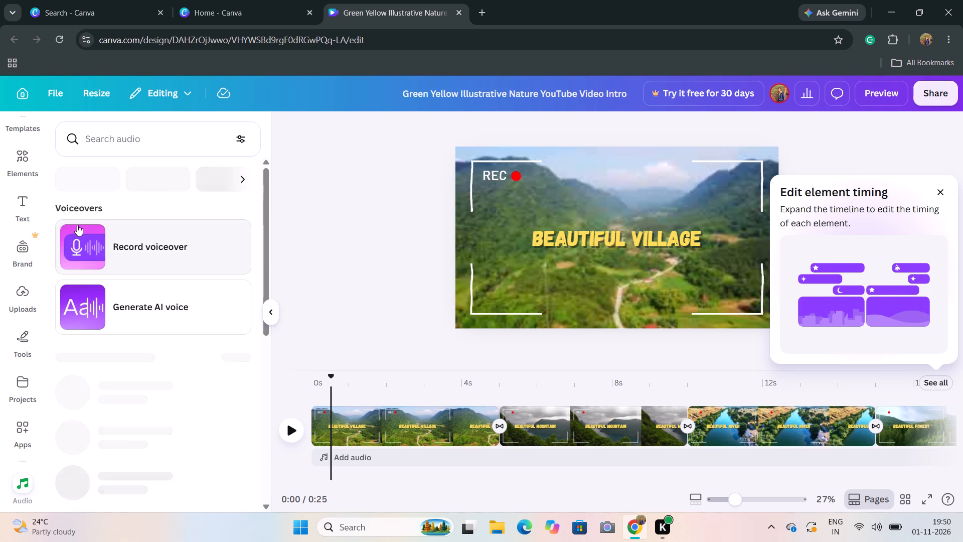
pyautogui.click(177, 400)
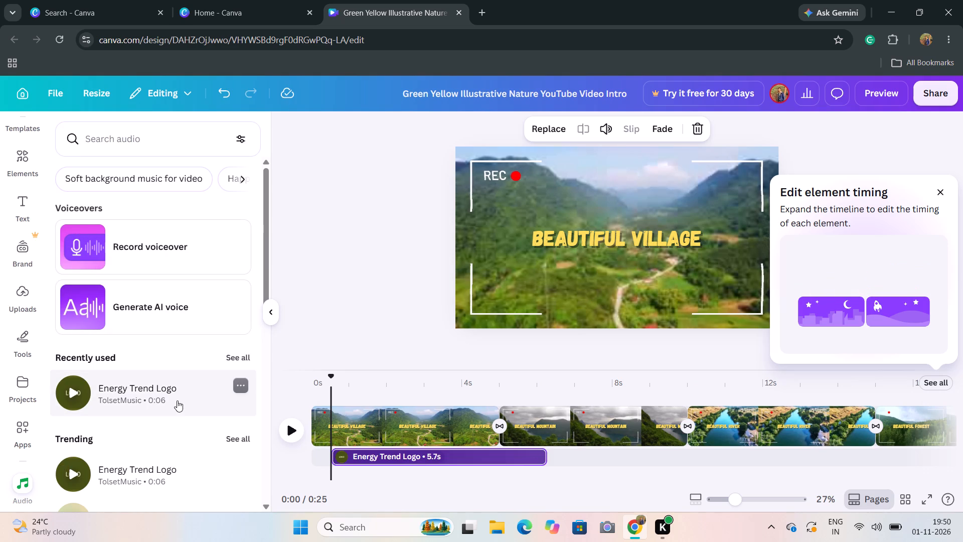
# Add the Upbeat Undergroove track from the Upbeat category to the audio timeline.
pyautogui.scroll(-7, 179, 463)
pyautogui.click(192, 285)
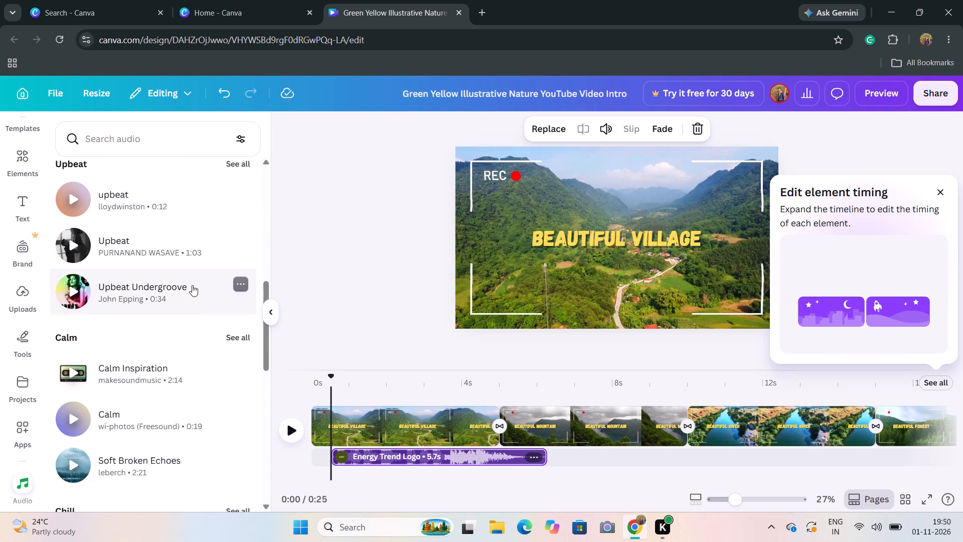
# Preview the Upbeat Undergroove track and dismiss the information about using popular music.
pyautogui.click(71, 298)
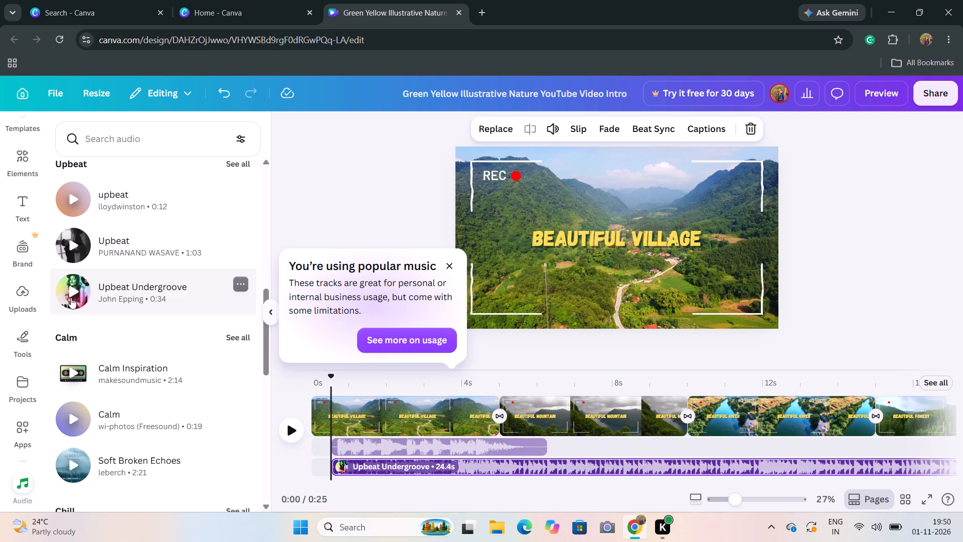
pyautogui.click(71, 293)
pyautogui.click(71, 293)
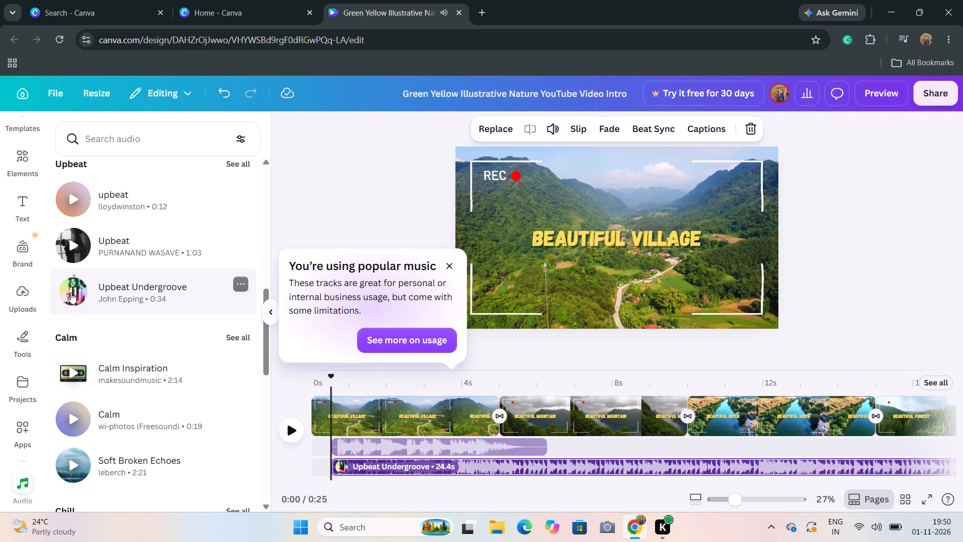
pyautogui.click(445, 266)
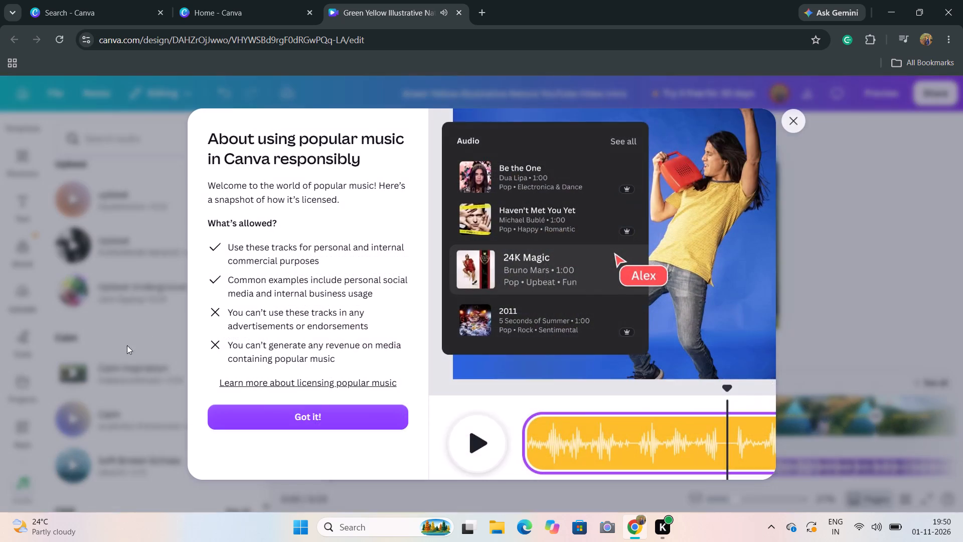
pyautogui.click(293, 408)
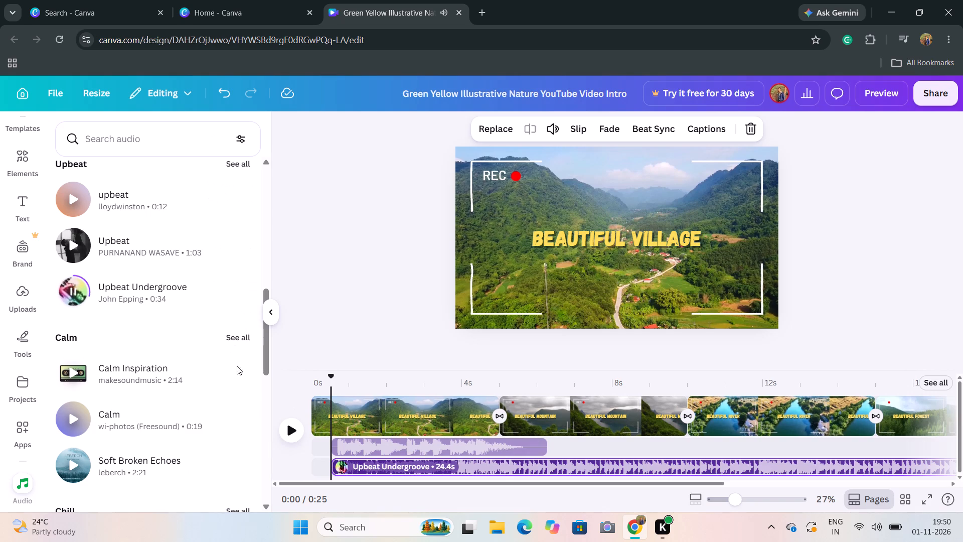
# Listen to the Calm track by wi-photos and look through the other audio categories for suitable background music.
pyautogui.scroll(-1, 94, 348)
pyautogui.click(75, 332)
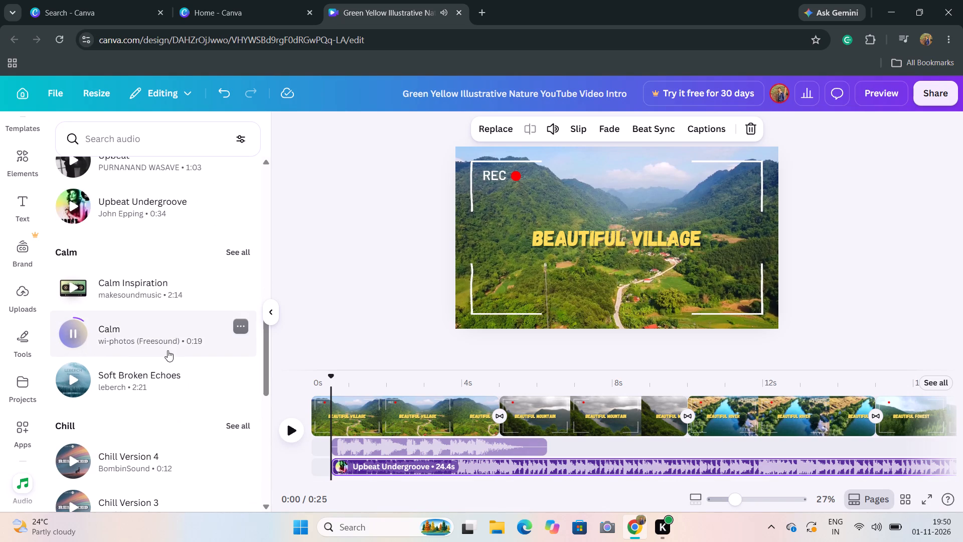
pyautogui.scroll(-7, 118, 369)
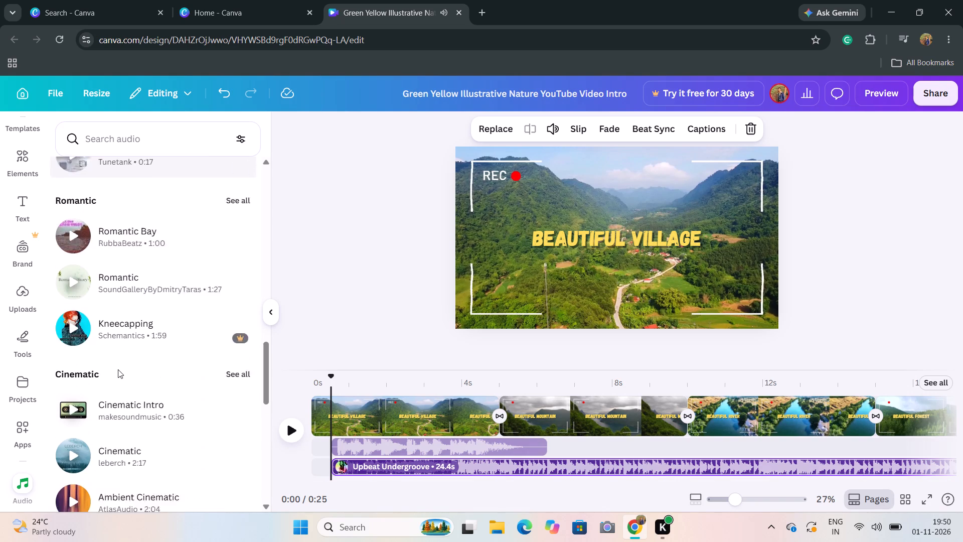
pyautogui.scroll(-5, 118, 369)
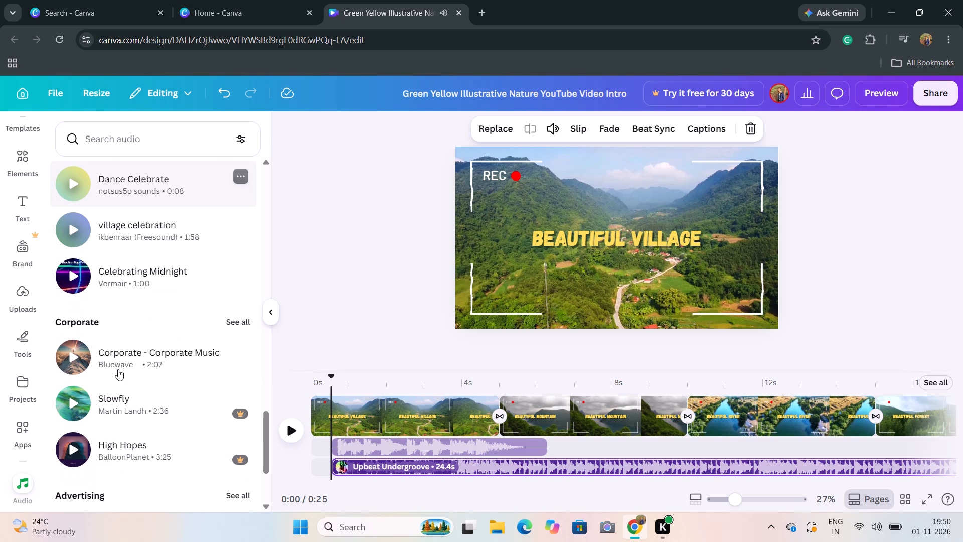
pyautogui.scroll(-4, 118, 369)
pyautogui.scroll(7, 118, 369)
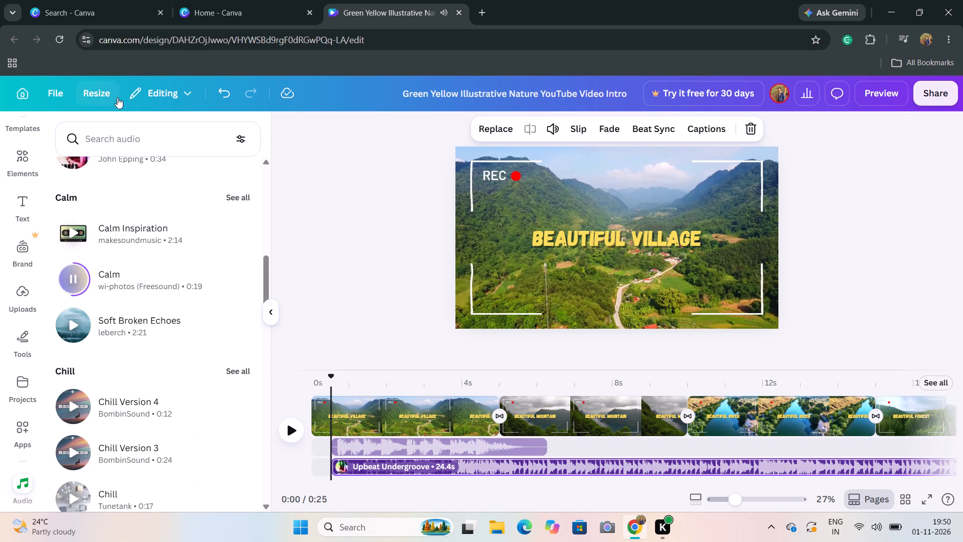
# Search the audio library for "nature music" and preview the Peaceful Music Loop track.
pyautogui.click(120, 131)
pyautogui.write('nature]')
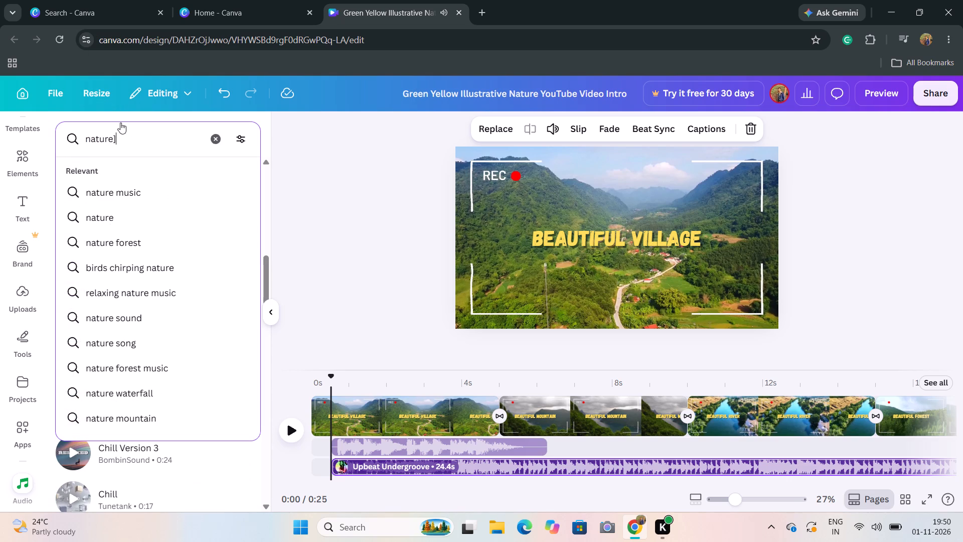
pyautogui.click(145, 193)
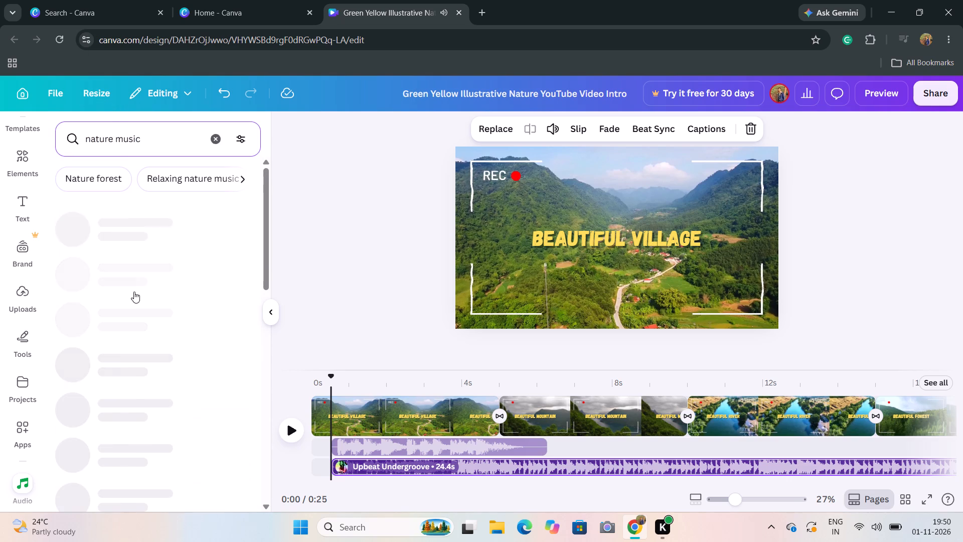
pyautogui.click(78, 218)
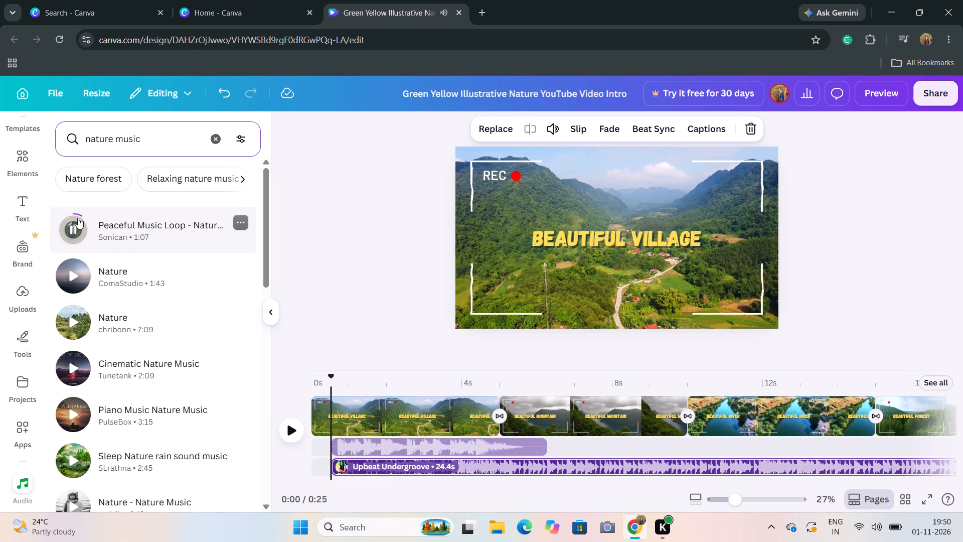
# Search the audio library for "birds chirping nature", preview Spring Birds Chirping and add it to the timeline.
pyautogui.click(145, 138)
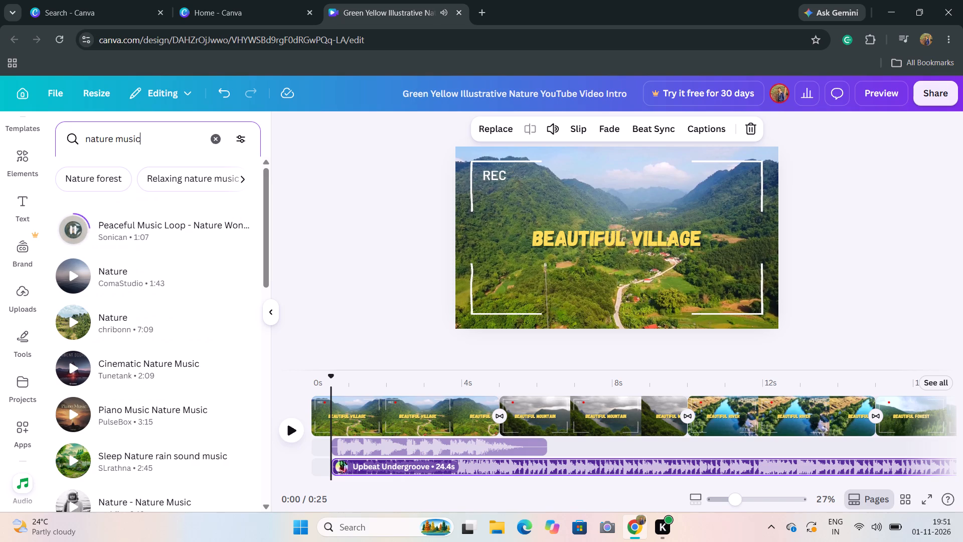
pyautogui.press('BackSpace')
pyautogui.press('BackSpace')
pyautogui.press('BackSpace')
pyautogui.press('BackSpace')
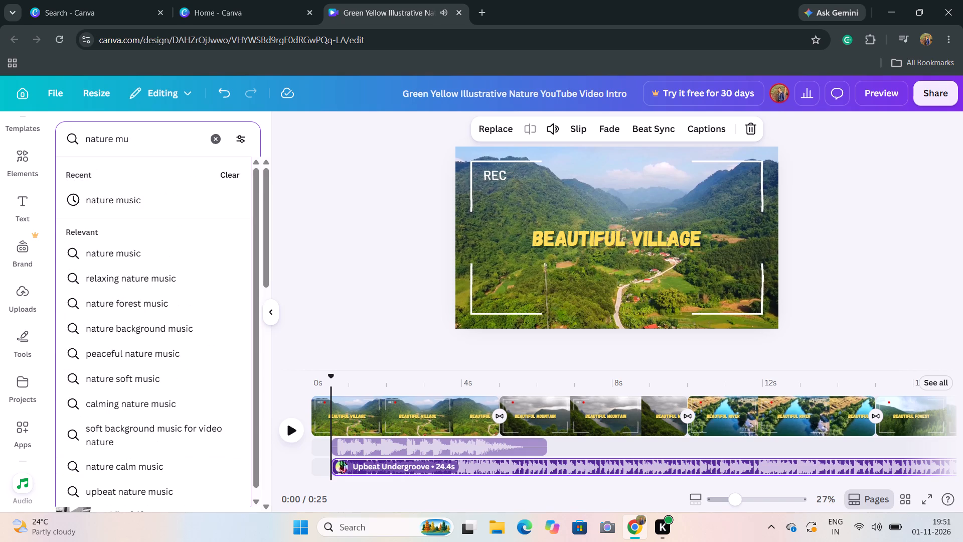
pyautogui.press('BackSpace')
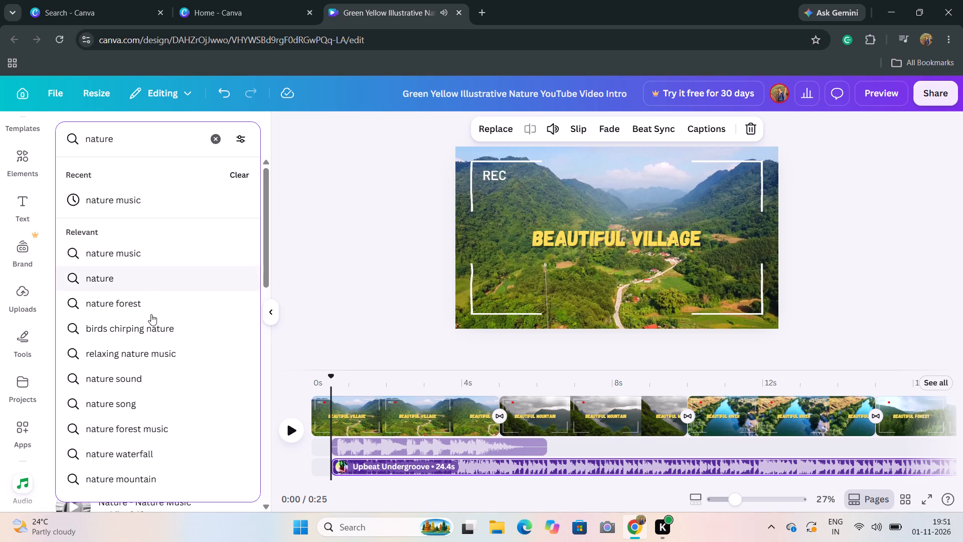
pyautogui.click(151, 320)
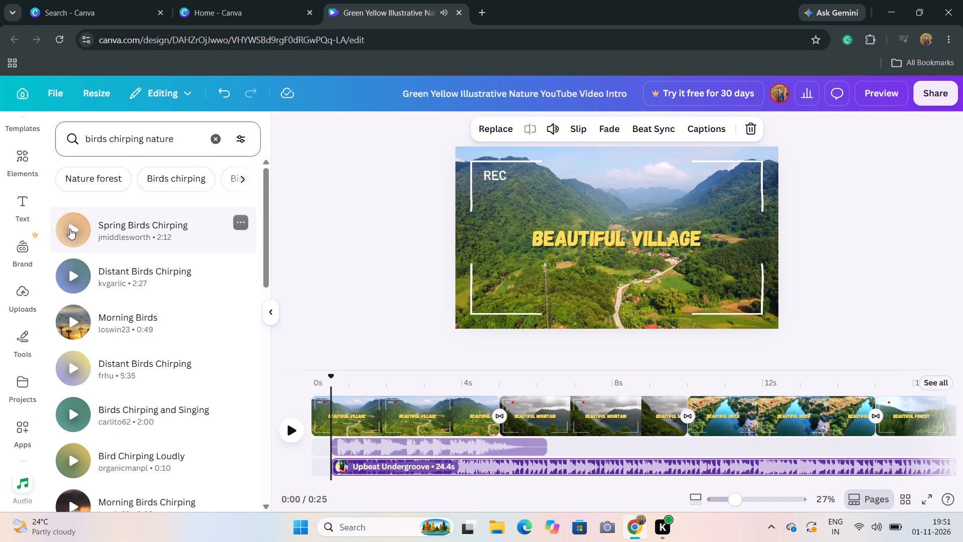
pyautogui.click(72, 225)
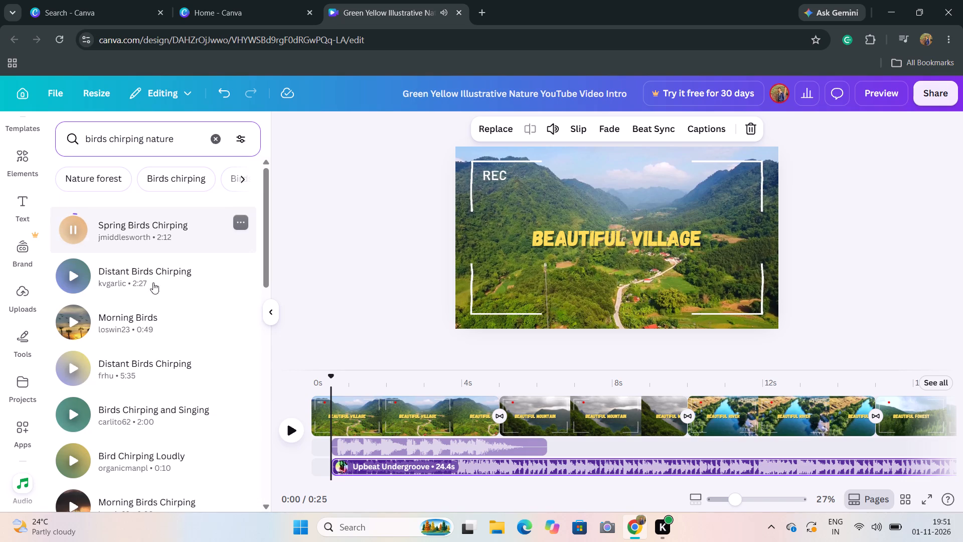
pyautogui.click(155, 213)
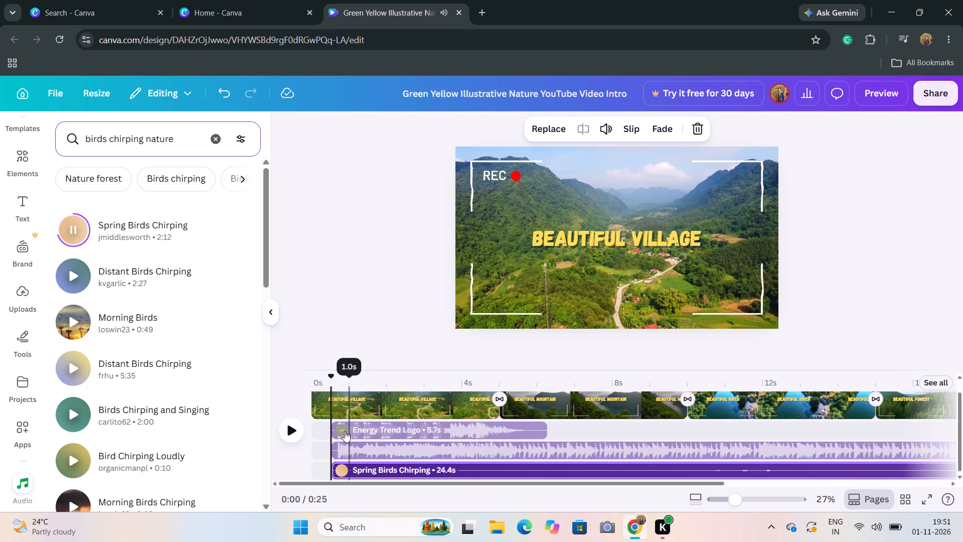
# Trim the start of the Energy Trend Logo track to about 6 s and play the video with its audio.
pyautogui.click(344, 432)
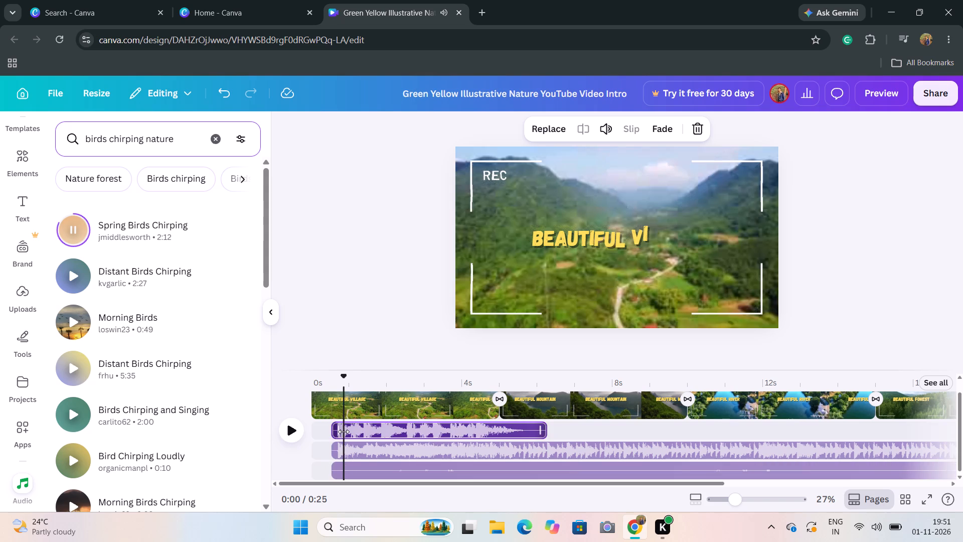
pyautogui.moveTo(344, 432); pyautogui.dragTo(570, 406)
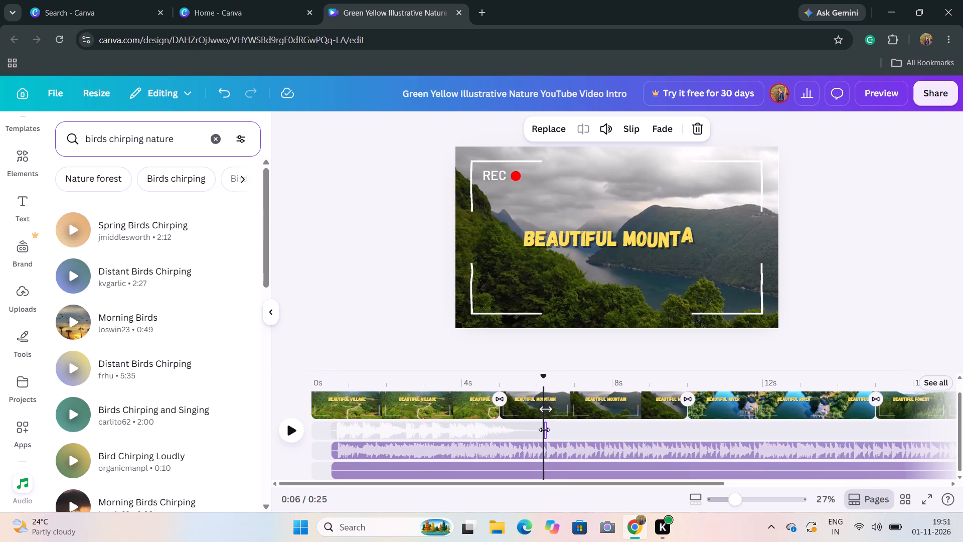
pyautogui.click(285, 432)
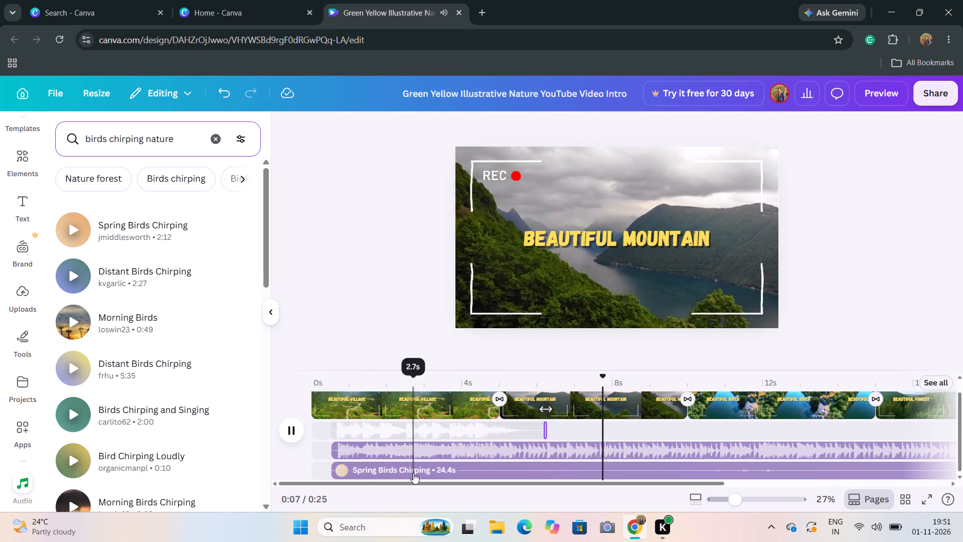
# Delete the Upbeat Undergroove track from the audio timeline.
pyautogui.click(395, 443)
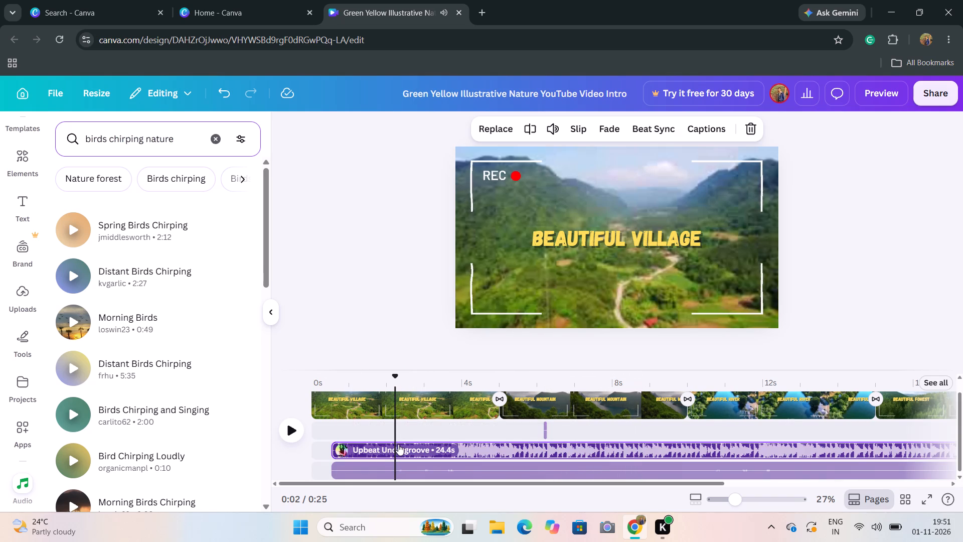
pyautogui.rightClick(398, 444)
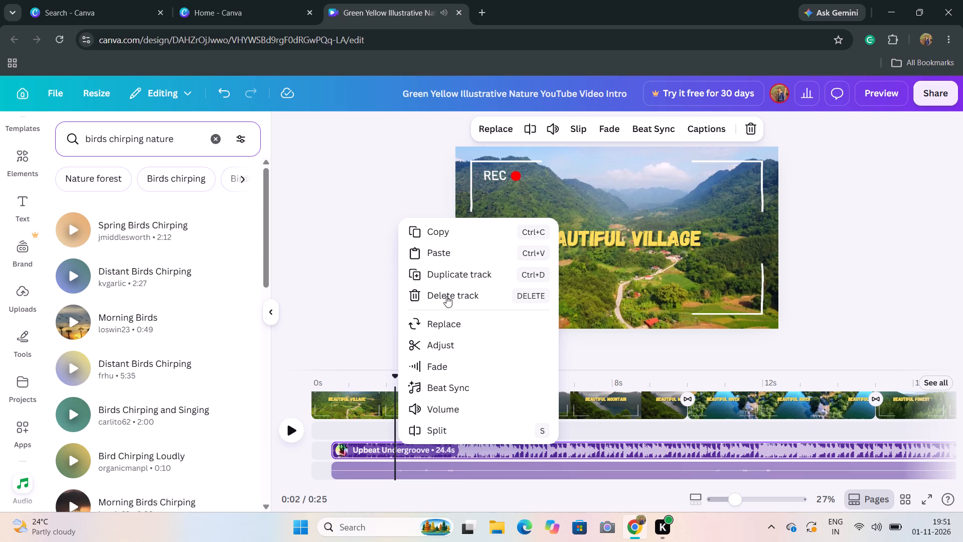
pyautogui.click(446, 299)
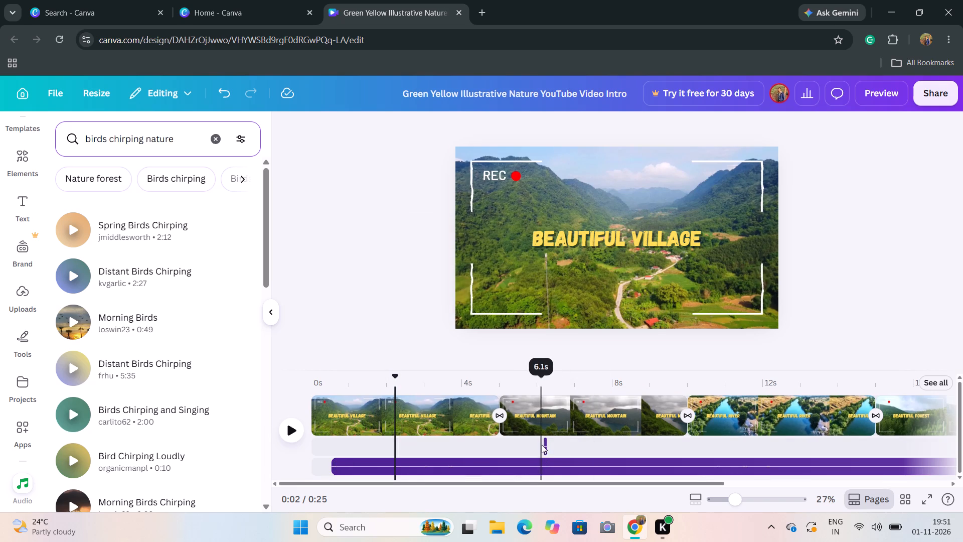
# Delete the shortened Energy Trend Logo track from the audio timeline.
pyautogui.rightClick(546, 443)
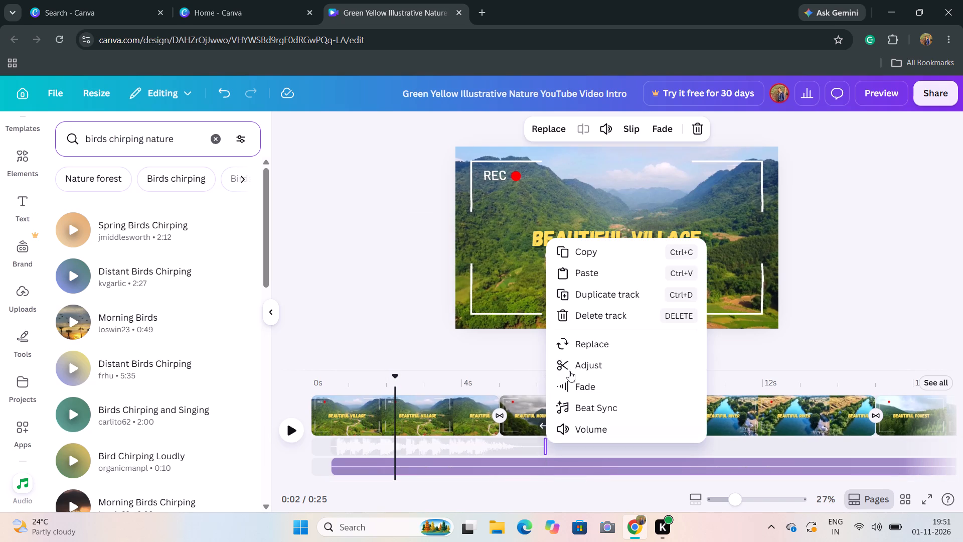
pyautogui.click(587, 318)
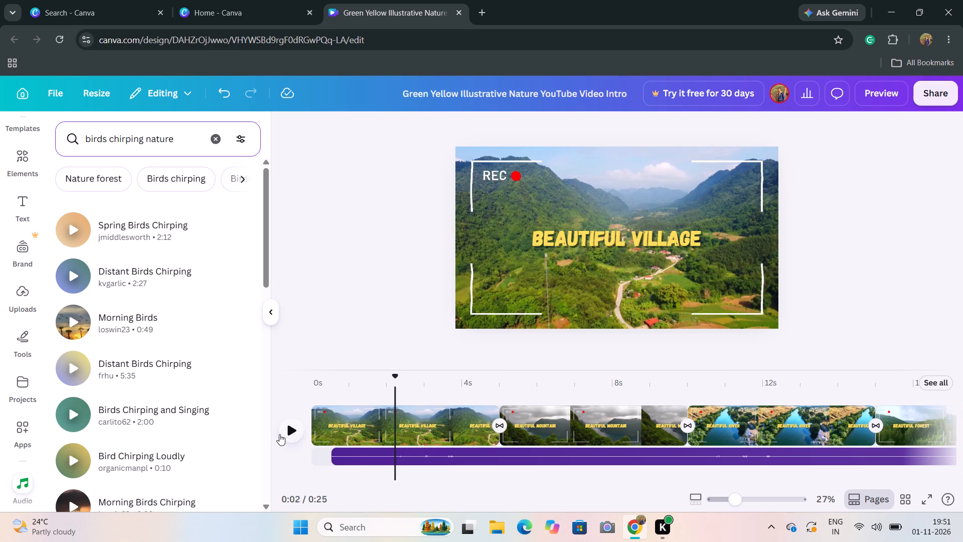
# Play the video through to the end to review it with the Spring Birds Chirping audio.
pyautogui.click(279, 434)
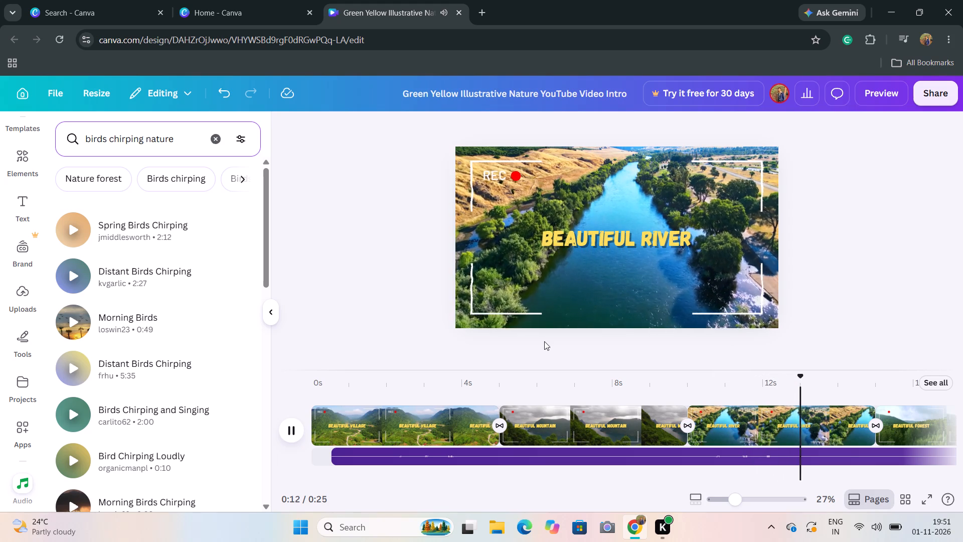
pyautogui.hscroll(-7, 655, 418)
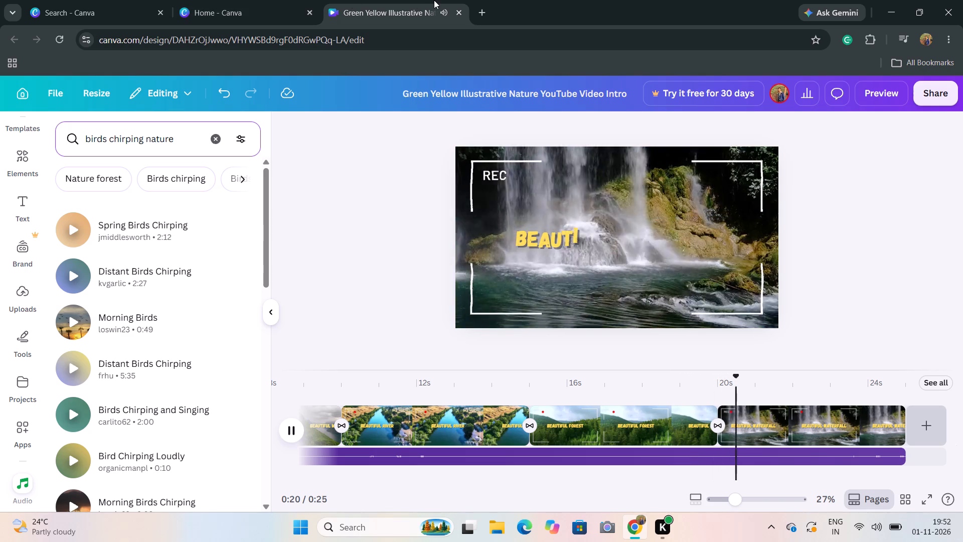
pyautogui.hscroll(7, 368, 419)
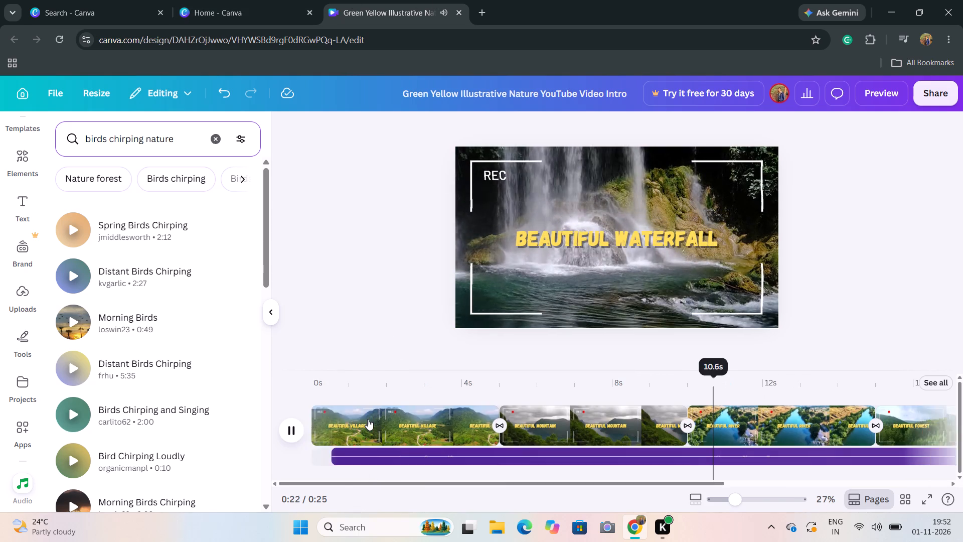
pyautogui.hscroll(5, 368, 419)
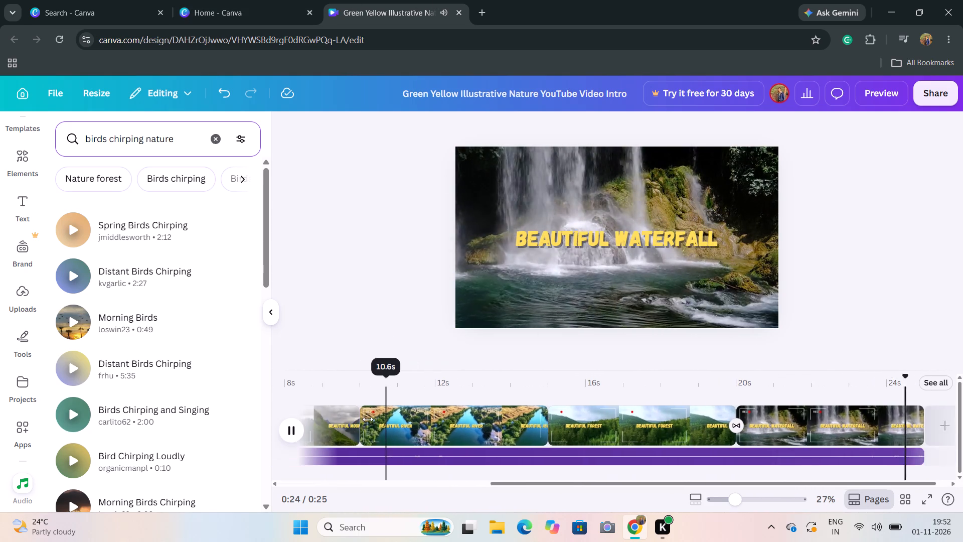
# Add the 5:35 Distant Birds Chirping track to the audio timeline and preview its sound.
pyautogui.click(101, 362)
pyautogui.click(73, 364)
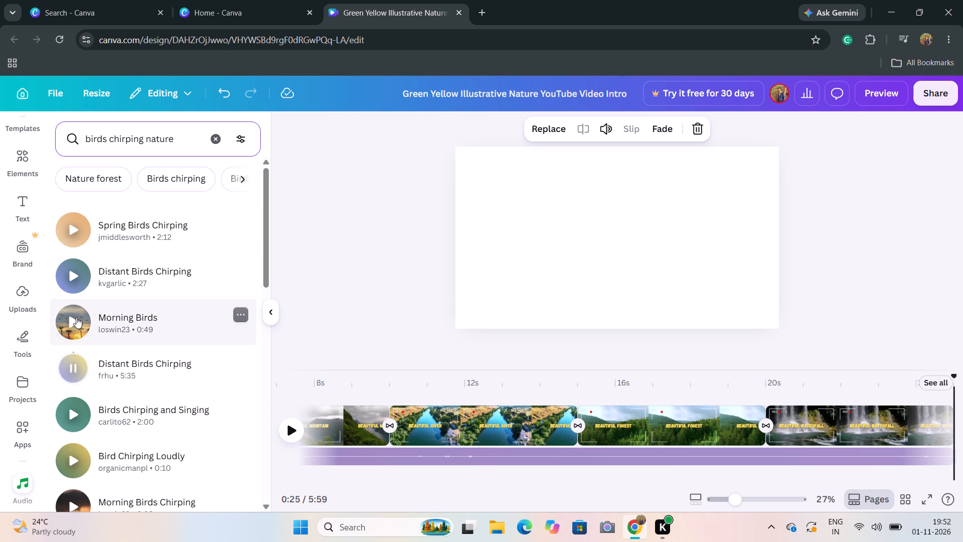
# Browse the birds chirping results for alternative tracks, previewing Morning Birds and Humming Bird.
pyautogui.click(76, 317)
pyautogui.scroll(-1, 117, 443)
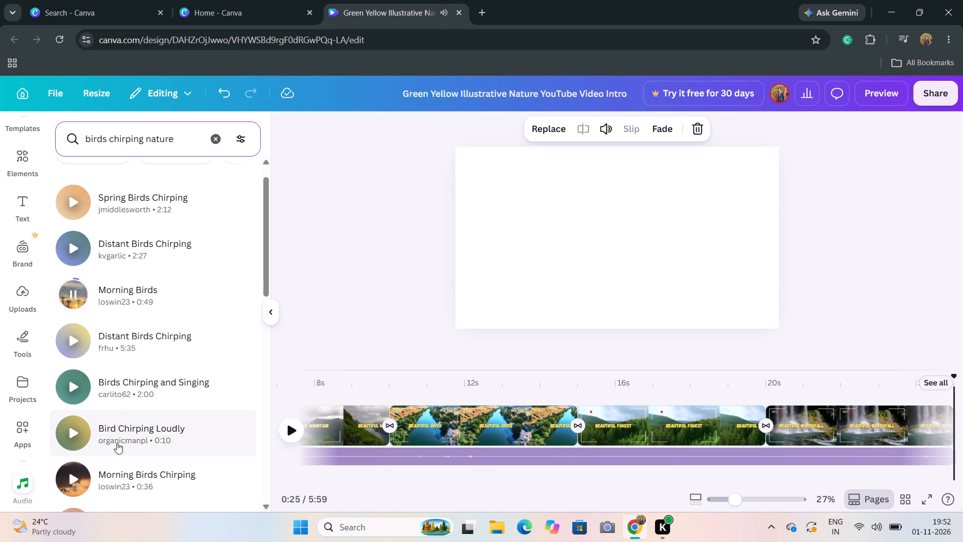
pyautogui.scroll(-2, 117, 443)
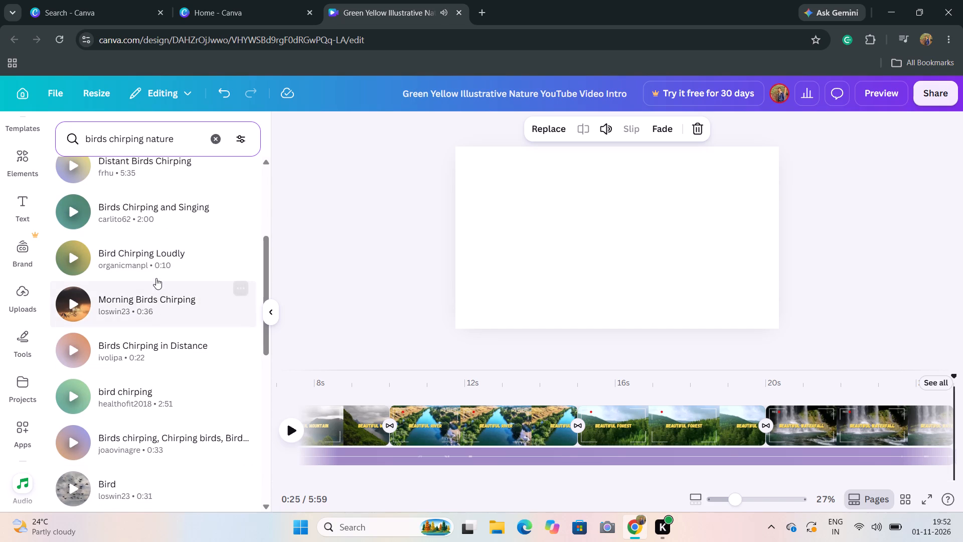
pyautogui.scroll(3, 156, 278)
pyautogui.scroll(-5, 150, 373)
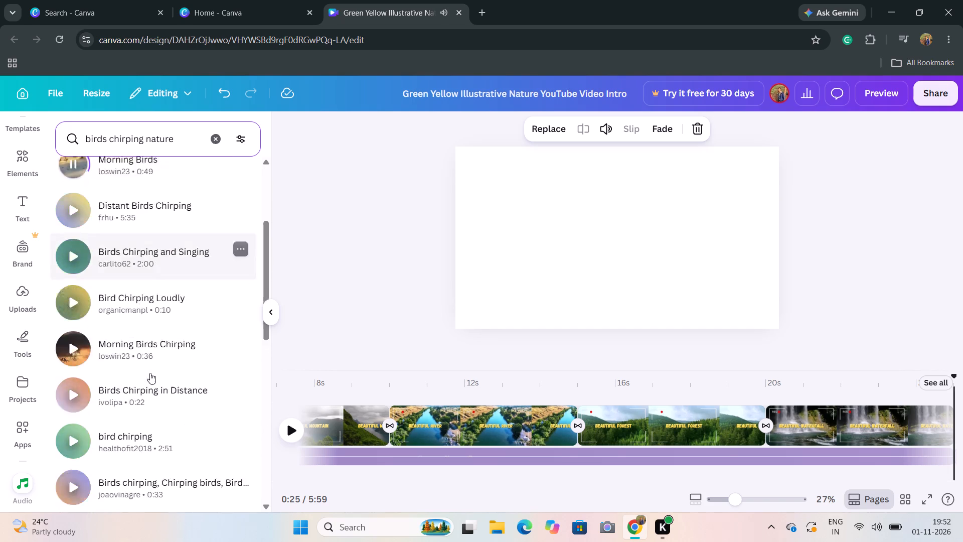
pyautogui.scroll(1, 150, 373)
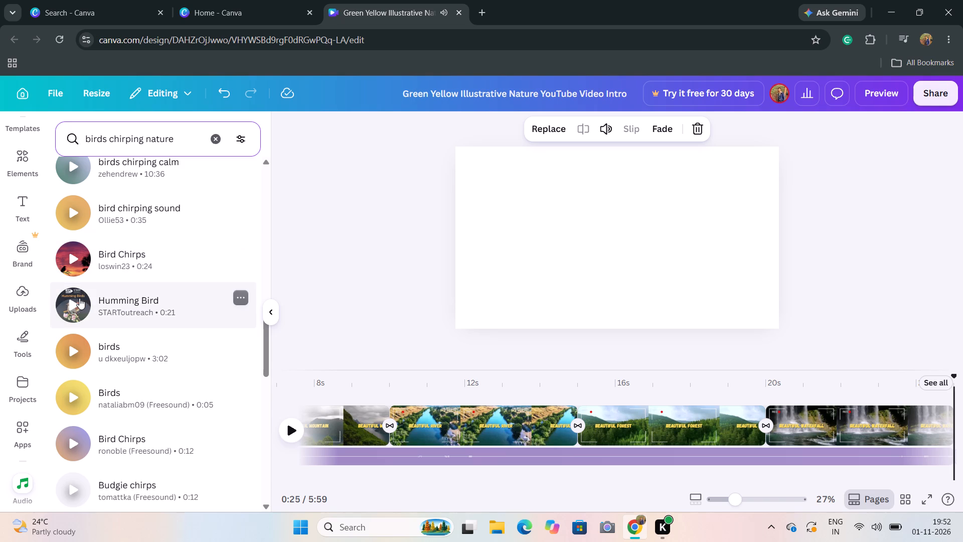
pyautogui.click(79, 298)
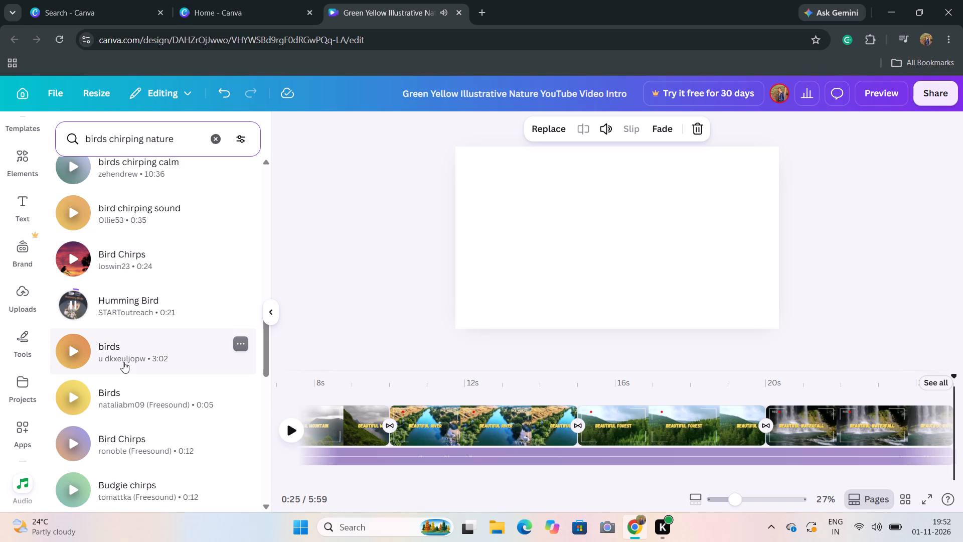
pyautogui.scroll(-4, 84, 364)
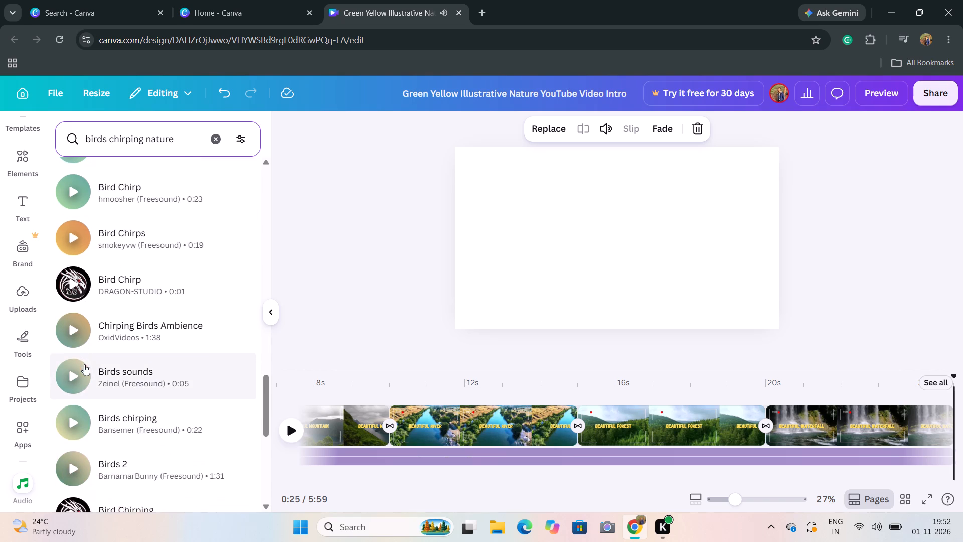
pyautogui.scroll(-5, 84, 364)
pyautogui.scroll(5, 84, 364)
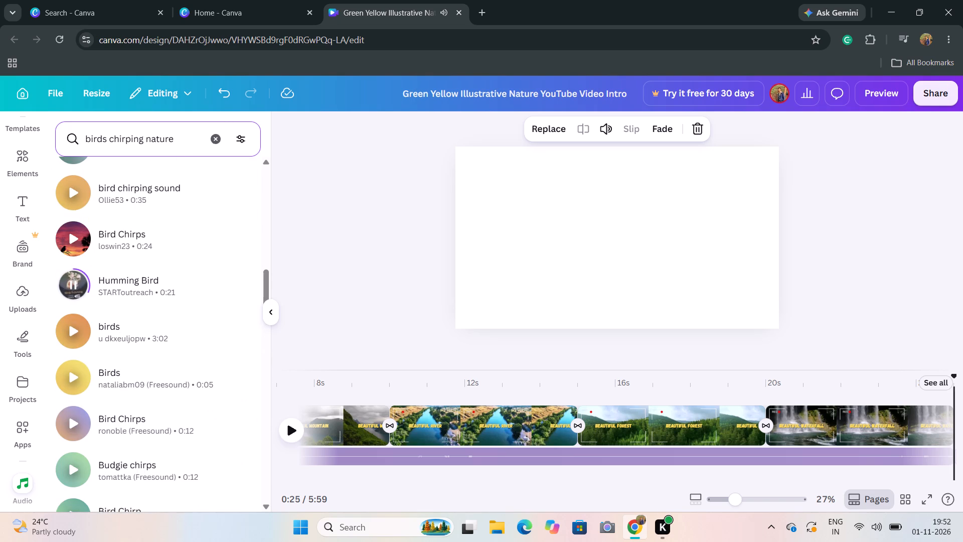
# Search the audio library for "nature music" and preview the 1:43 and 7:09 tracks named Nature.
pyautogui.click(218, 134)
pyautogui.click(175, 138)
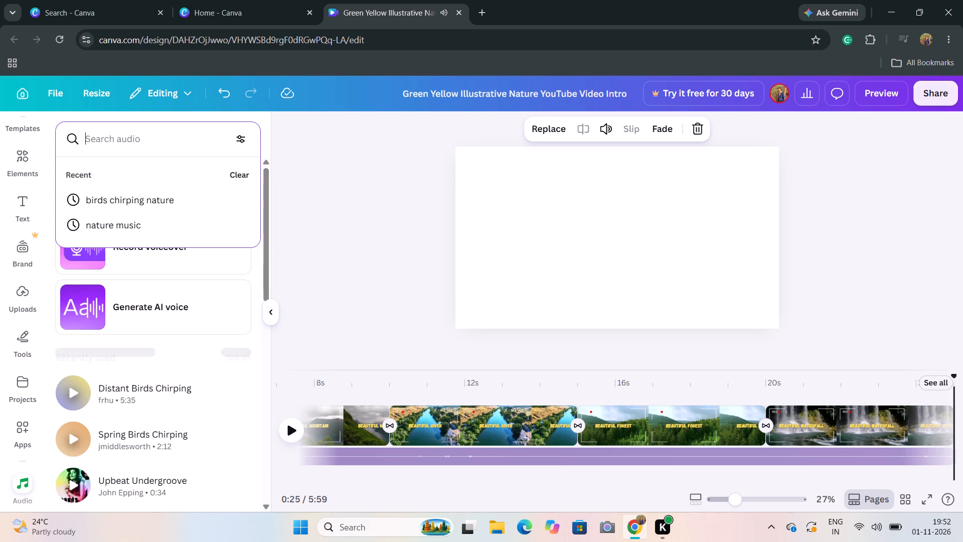
pyautogui.write('nature')
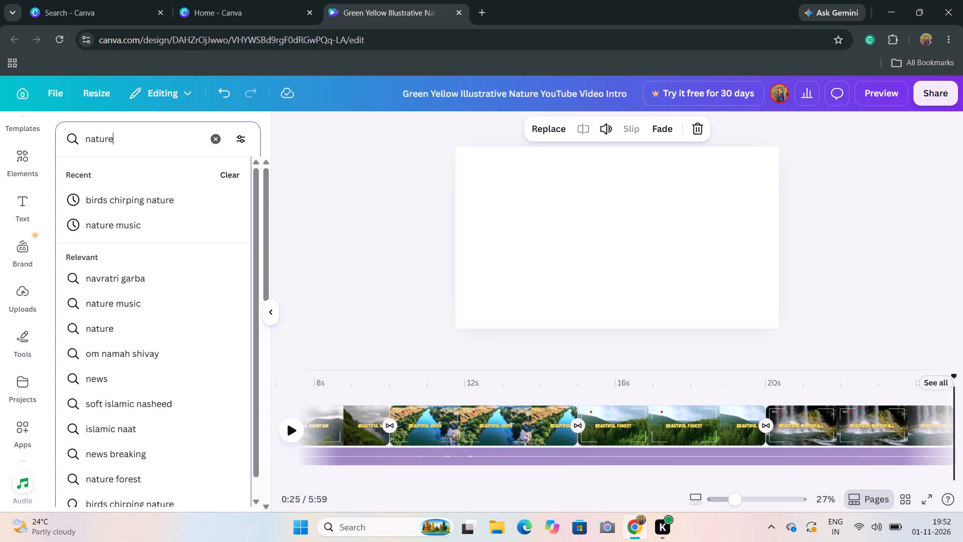
pyautogui.click(156, 281)
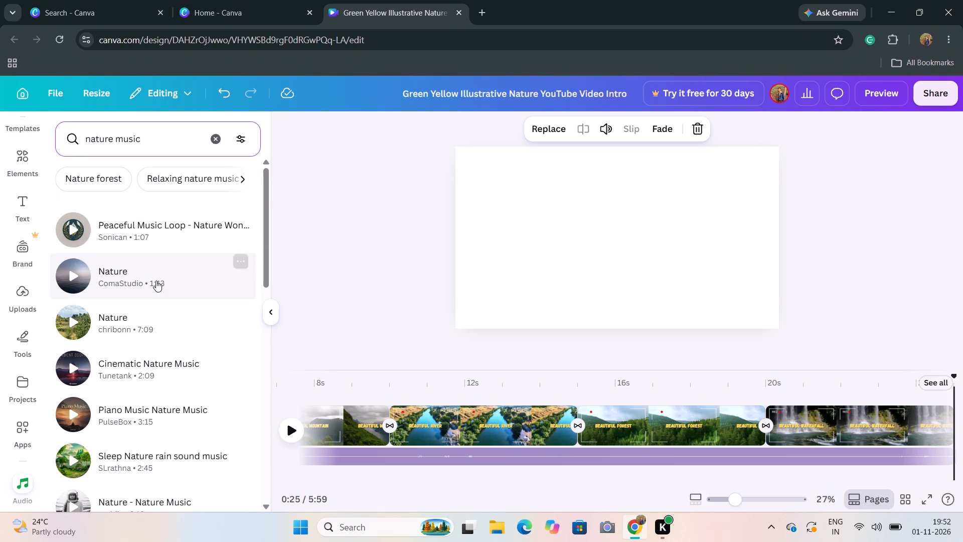
pyautogui.click(67, 268)
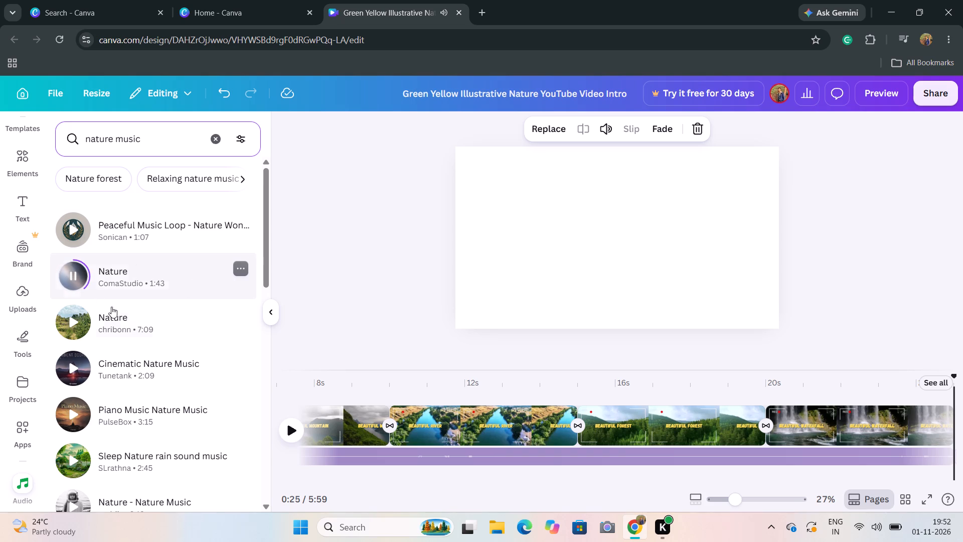
pyautogui.click(63, 312)
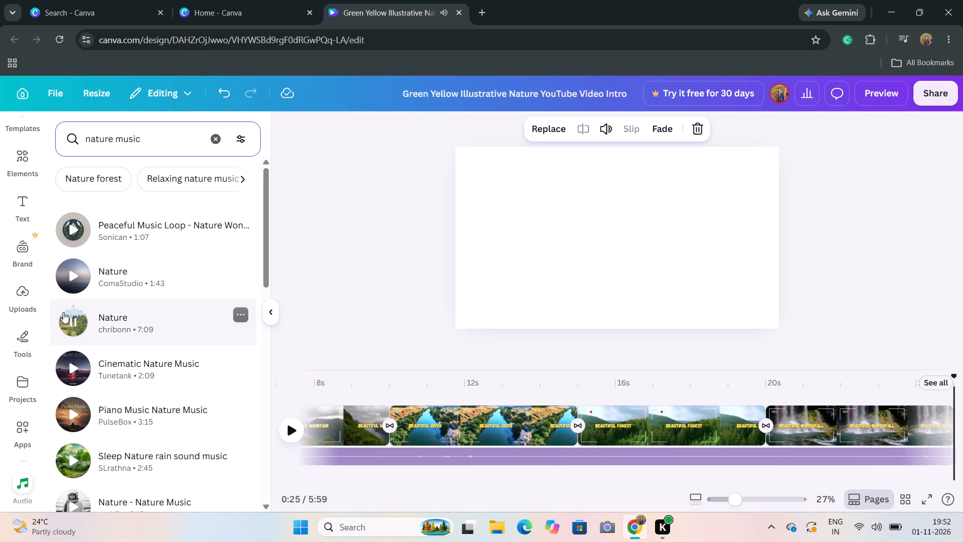
# Add the 1:43 Nature track by ComaStudio to the timeline and move it to the start of the video.
pyautogui.click(133, 282)
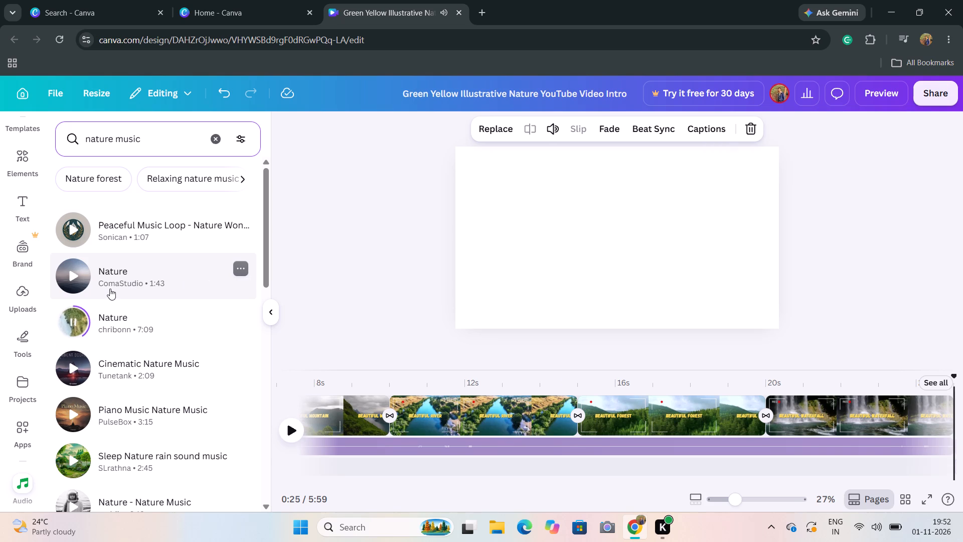
pyautogui.moveTo(110, 289); pyautogui.dragTo(69, 266)
pyautogui.hscroll(5, 357, 408)
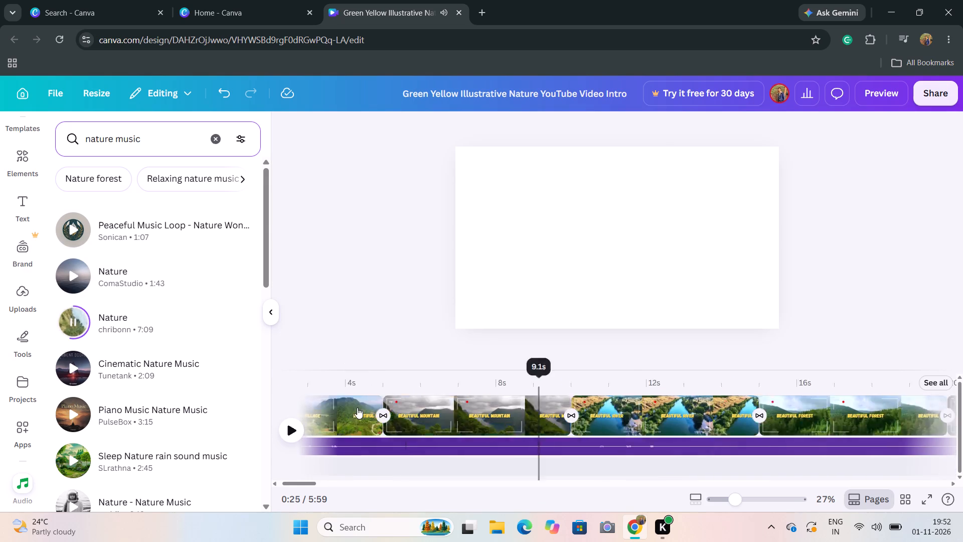
pyautogui.hscroll(3, 357, 408)
pyautogui.click(296, 425)
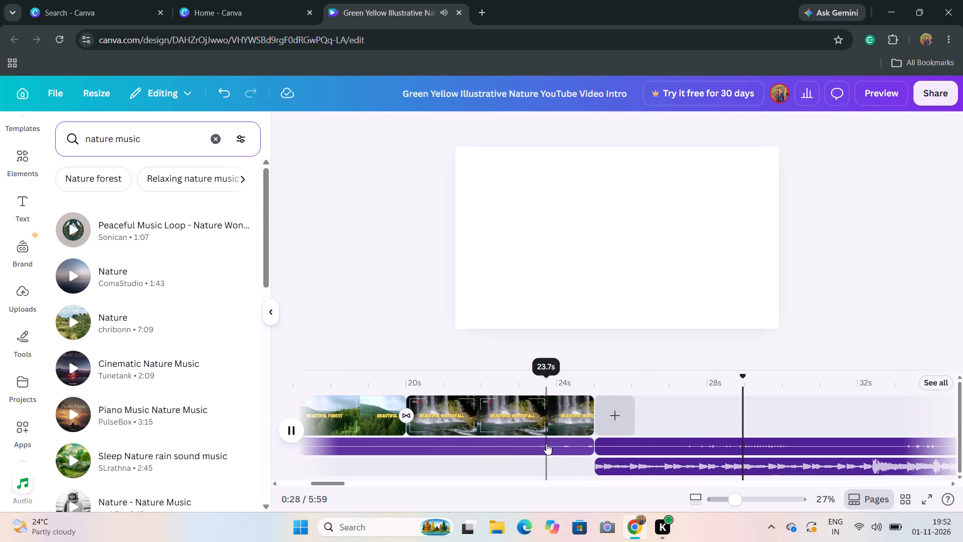
pyautogui.moveTo(621, 460); pyautogui.dragTo(590, 464)
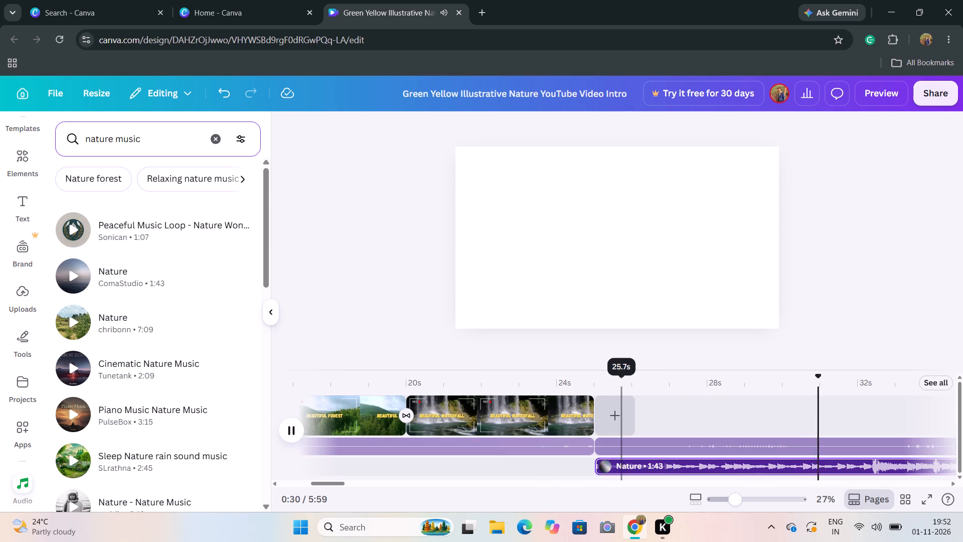
pyautogui.moveTo(590, 464); pyautogui.dragTo(203, 462)
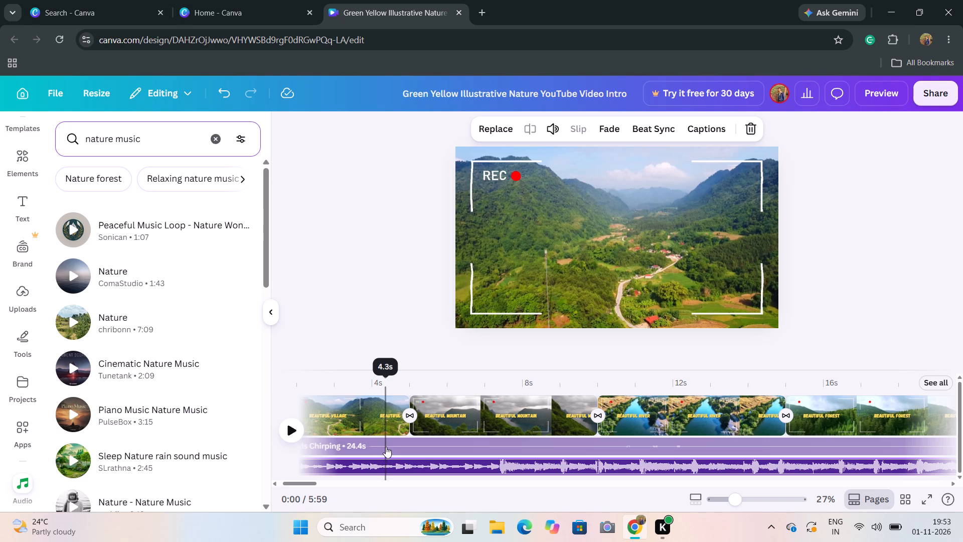
# Delete the 24.4 s Spring Birds Chirping track from the audio timeline.
pyautogui.rightClick(386, 447)
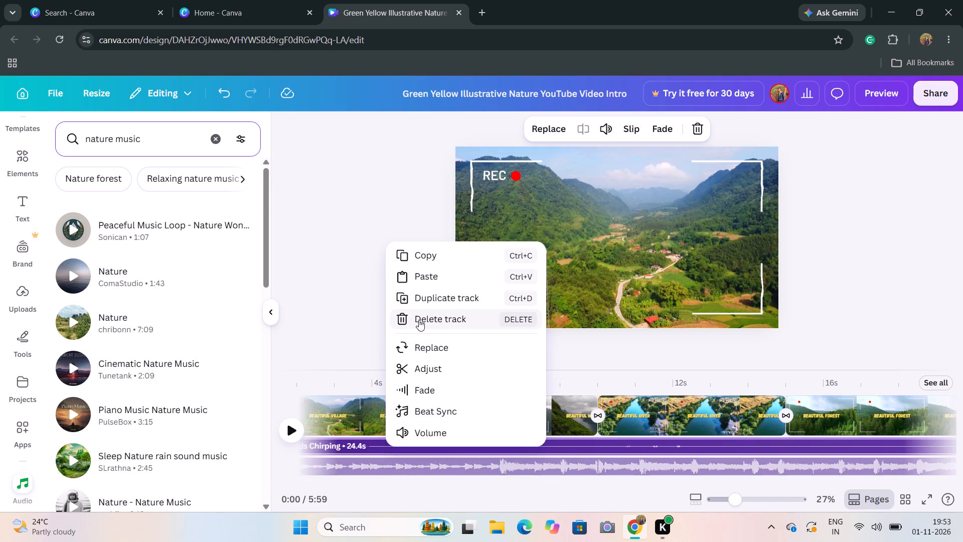
pyautogui.click(419, 320)
pyautogui.click(208, 139)
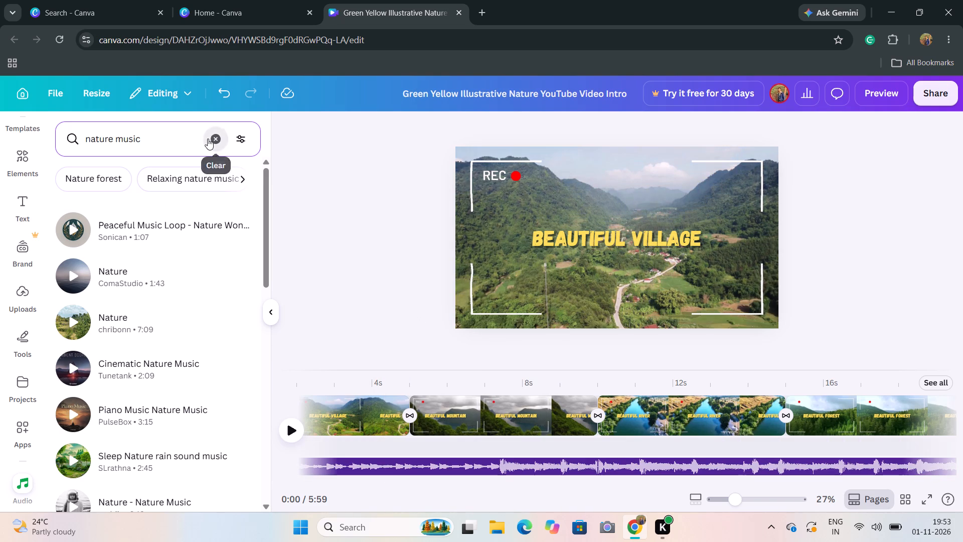
# Hide the audio library and play the video from the start to review it with the Nature track.
pyautogui.click(268, 308)
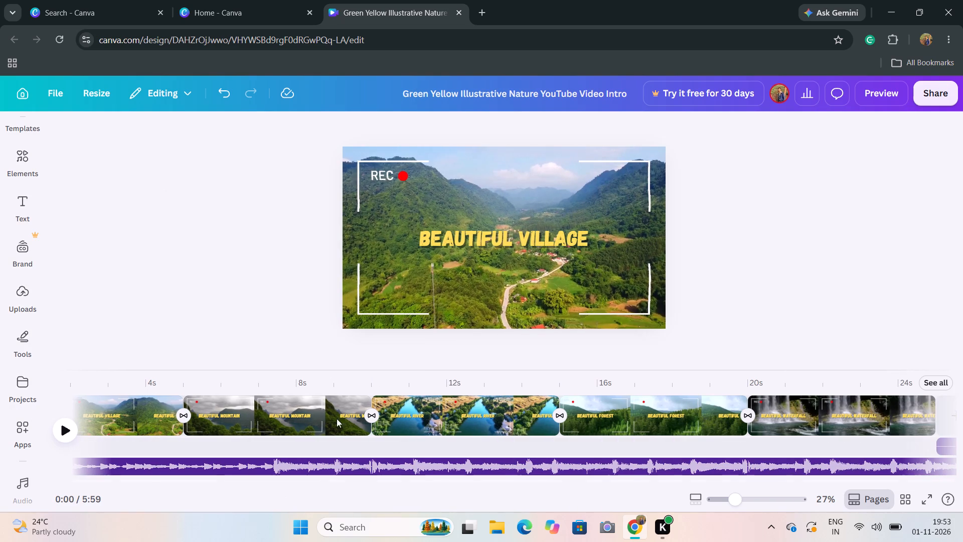
pyautogui.hscroll(5, 238, 484)
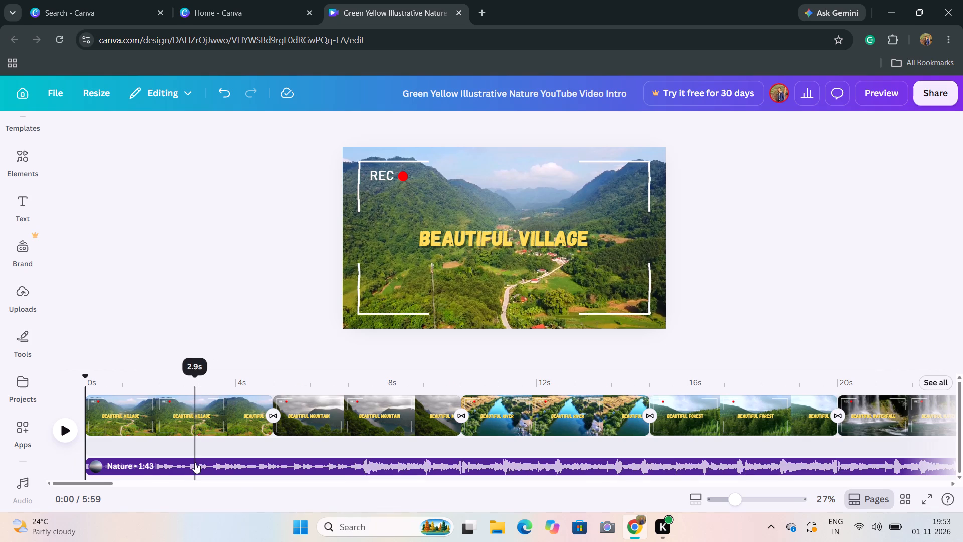
pyautogui.click(64, 434)
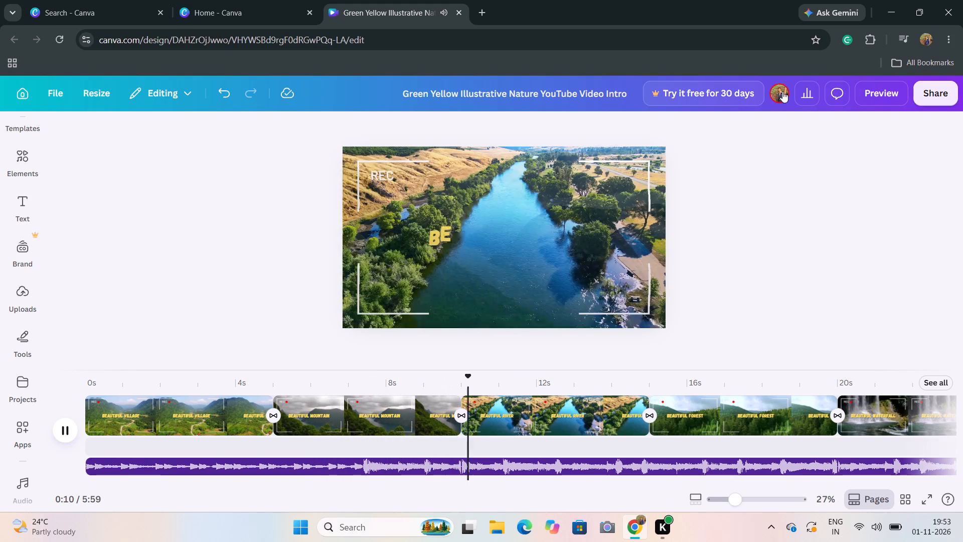
pyautogui.scroll(-5, 741, 358)
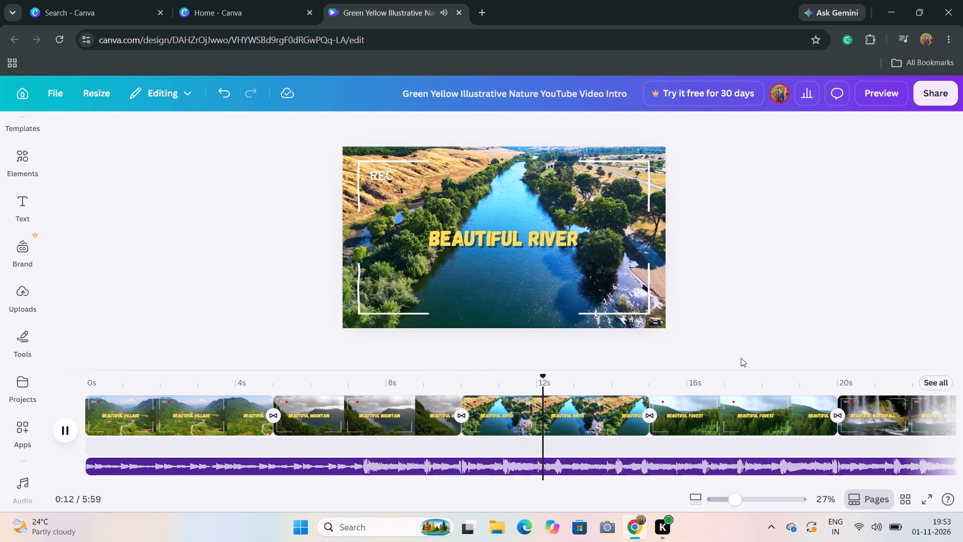
pyautogui.scroll(-4, 10, 465)
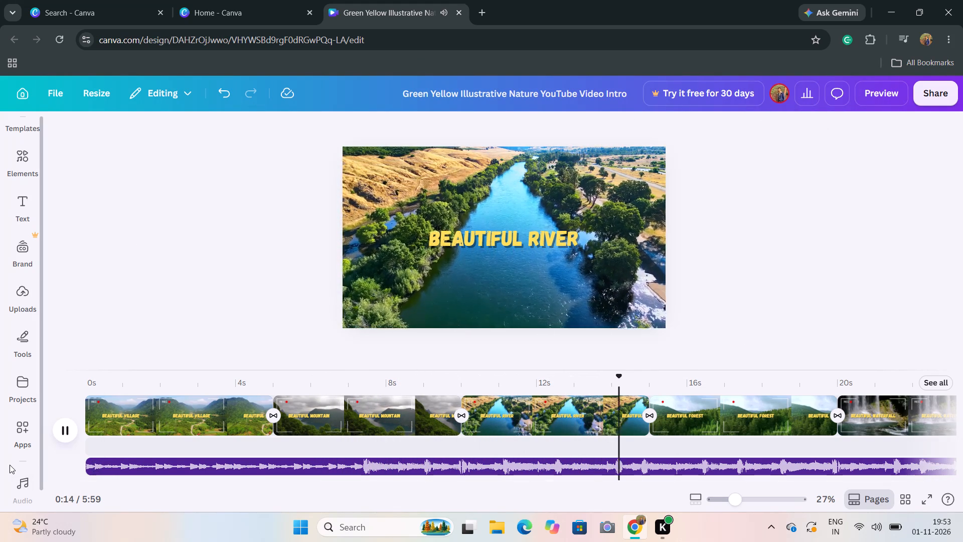
pyautogui.scroll(-5, 10, 465)
pyautogui.scroll(4, 10, 465)
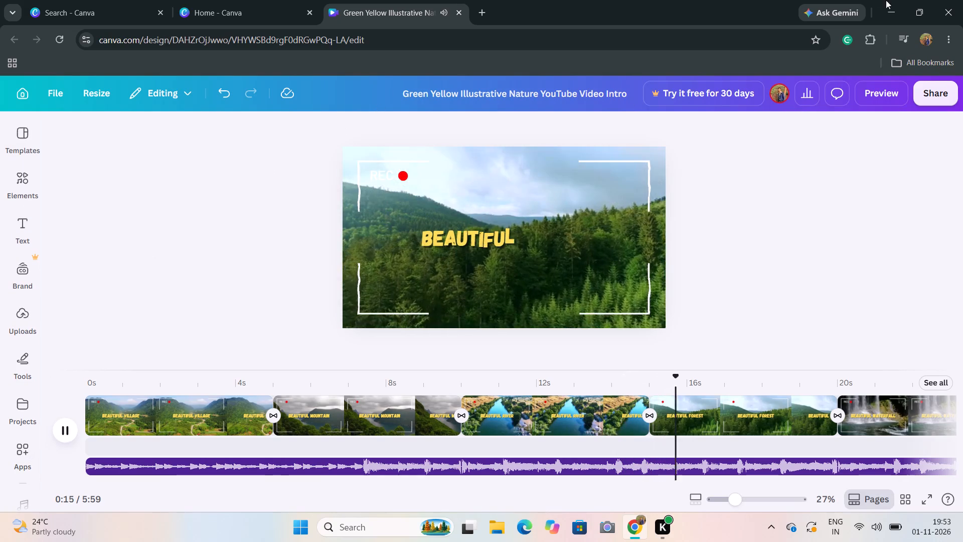
# Download the design as an MP4 video at 1080p quality.
pyautogui.click(910, 89)
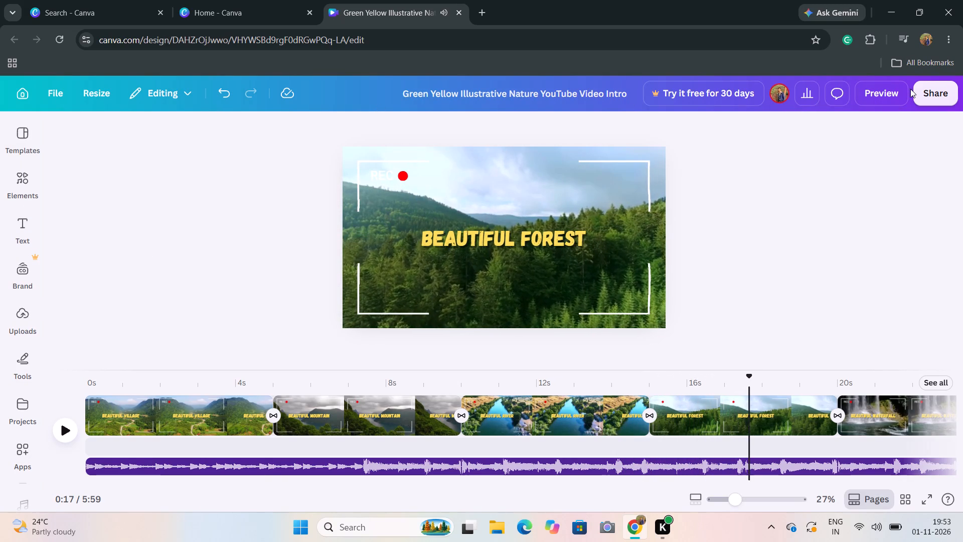
pyautogui.click(925, 89)
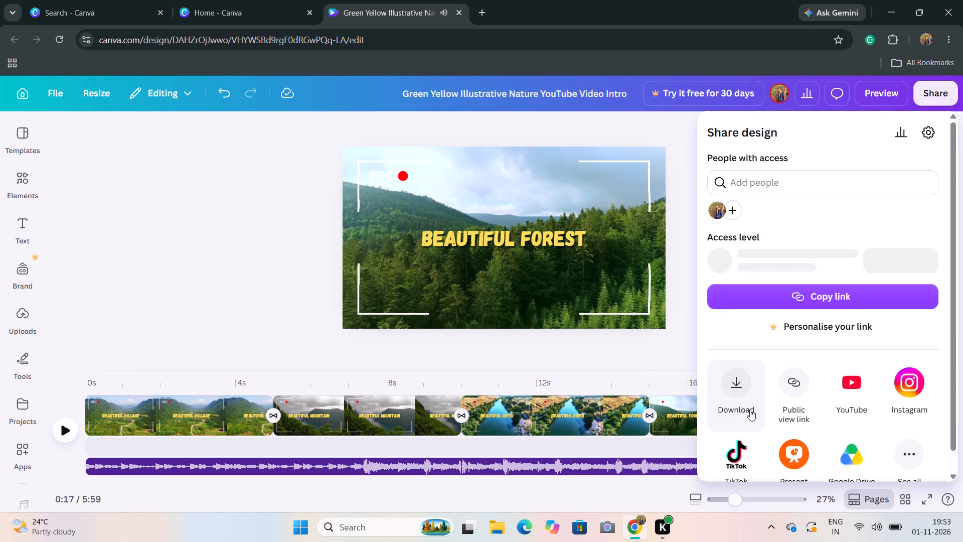
pyautogui.scroll(-1, 750, 410)
pyautogui.click(739, 371)
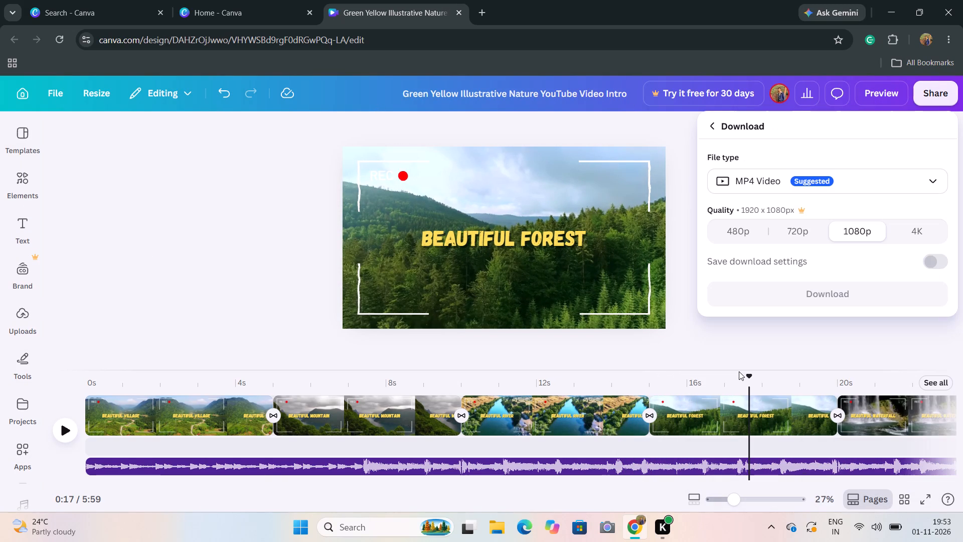
pyautogui.click(812, 285)
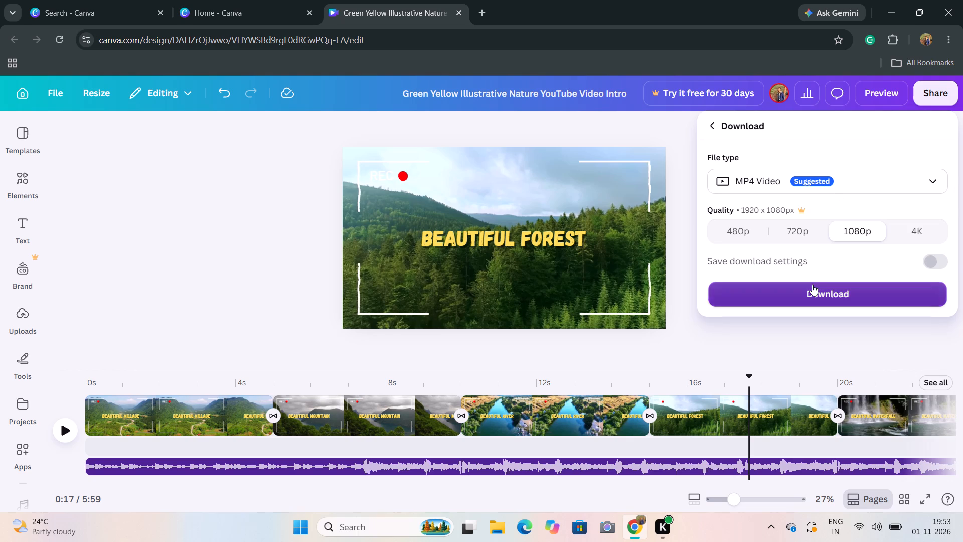
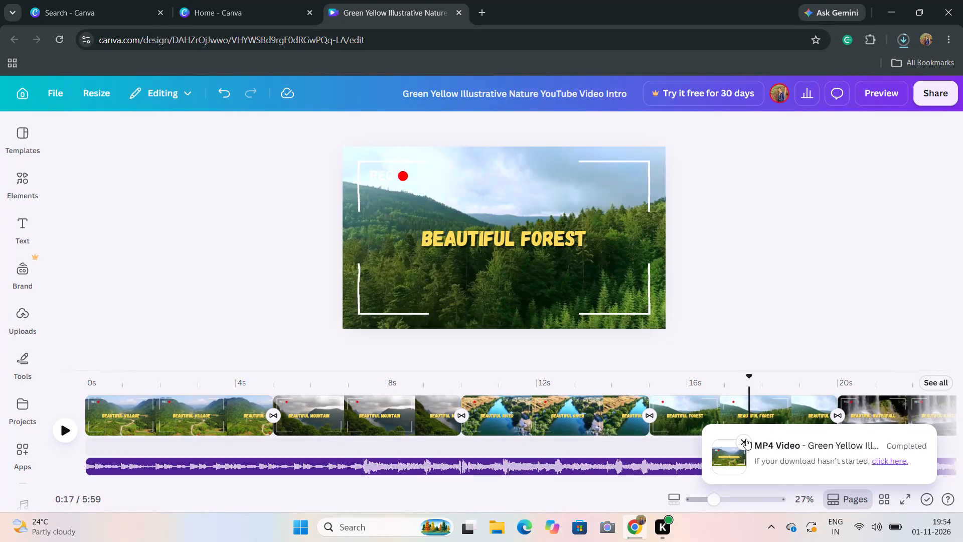
# Dismiss the export notice, resume playback from the Beautiful Forest clip and check the MP4's download progress.
pyautogui.click(746, 439)
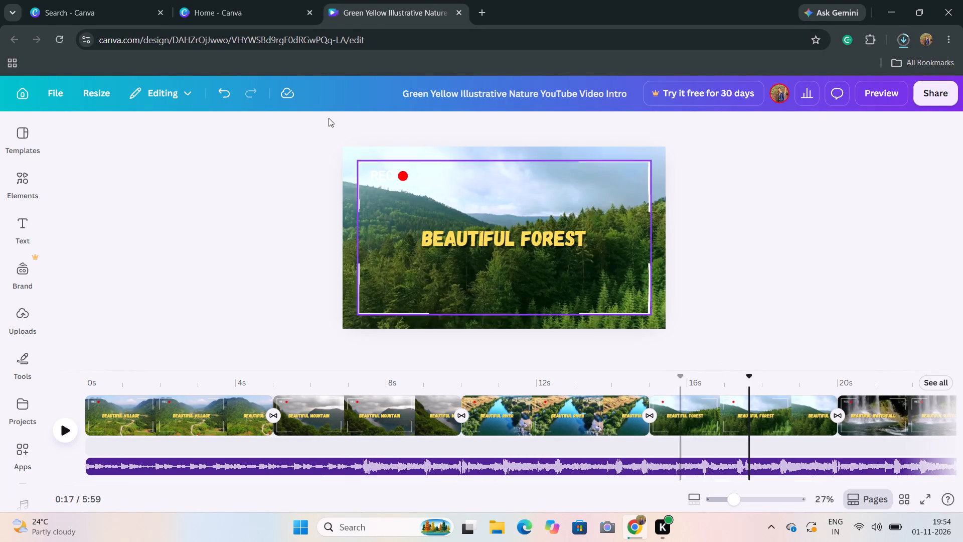
pyautogui.moveTo(166, 283); pyautogui.dragTo(54, 437)
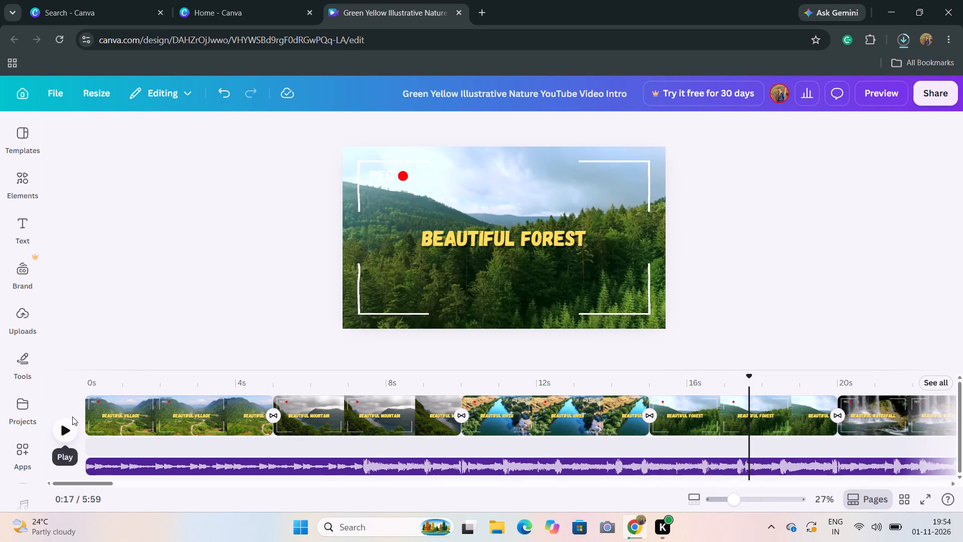
pyautogui.click(55, 434)
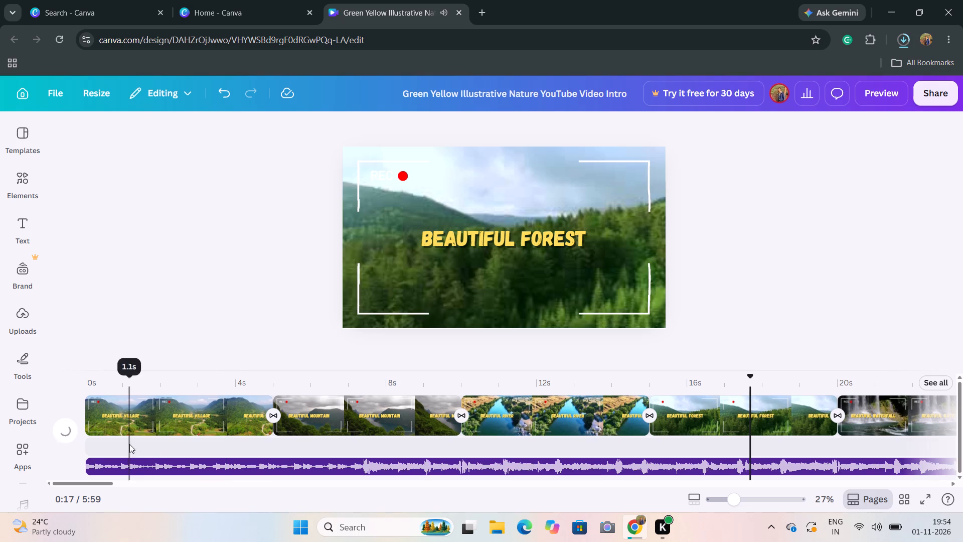
pyautogui.click(902, 48)
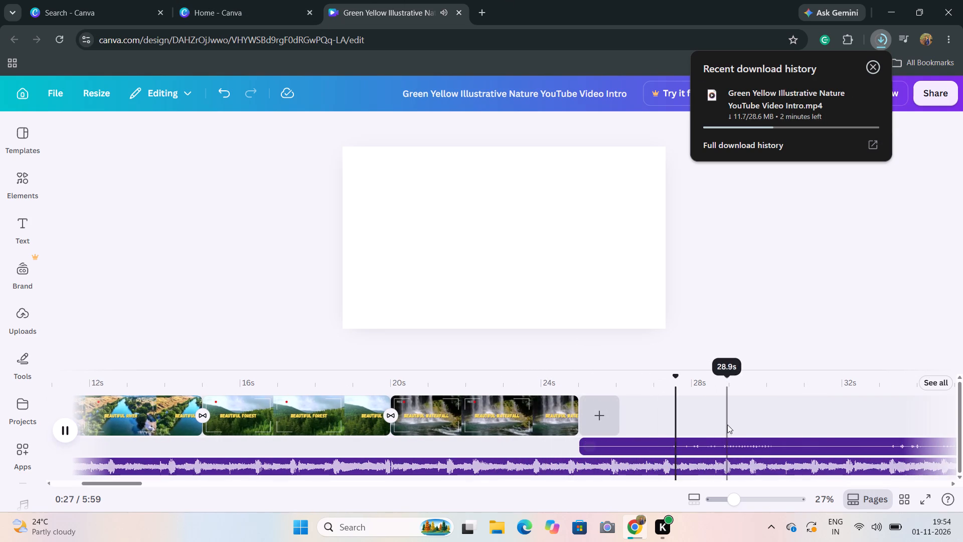
# Move the Distant Birds Chirping track earlier on the timeline so it starts at about 18 s, during the Beautiful Forest clip.
pyautogui.hscroll(-2, 877, 405)
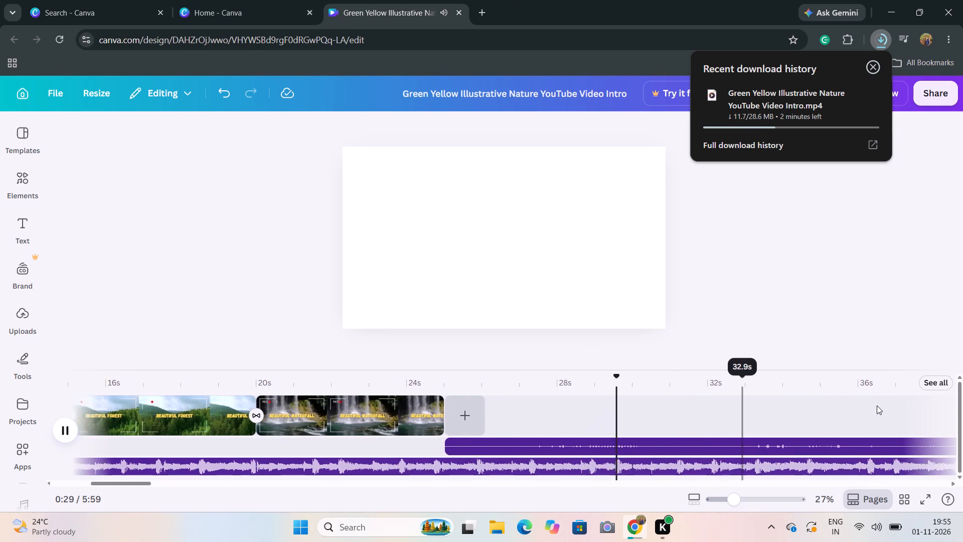
pyautogui.hscroll(-17, 877, 405)
pyautogui.hscroll(-6, 877, 405)
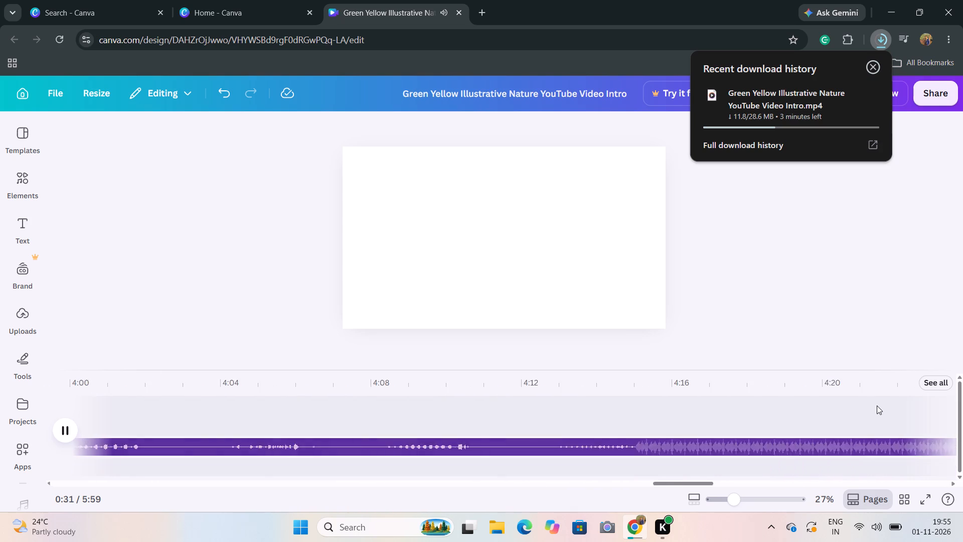
pyautogui.hscroll(-8, 877, 405)
pyautogui.scroll(1, 877, 405)
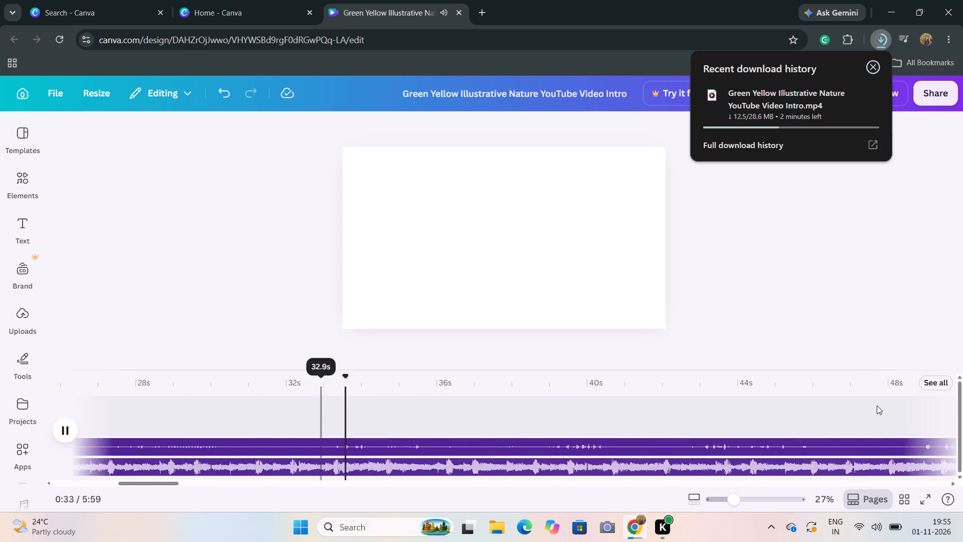
pyautogui.click(832, 447)
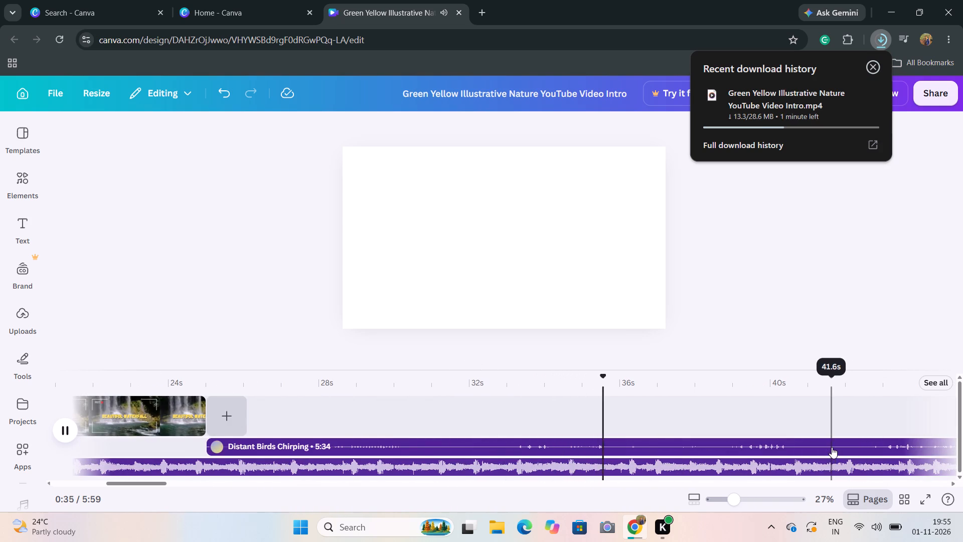
pyautogui.moveTo(861, 441); pyautogui.dragTo(577, 451)
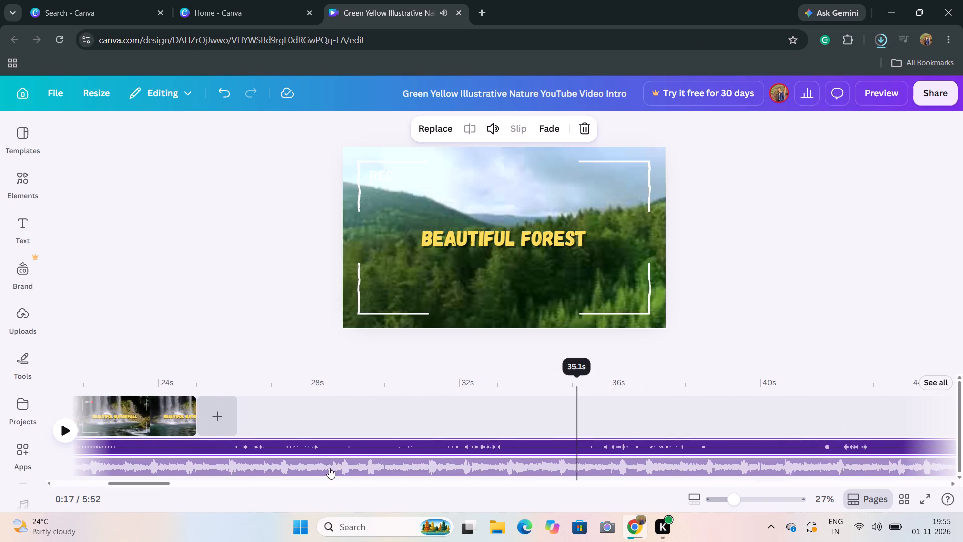
# Examine the Distant Birds Chirping track through to its end and place the playhead there.
pyautogui.hscroll(-14, 395, 387)
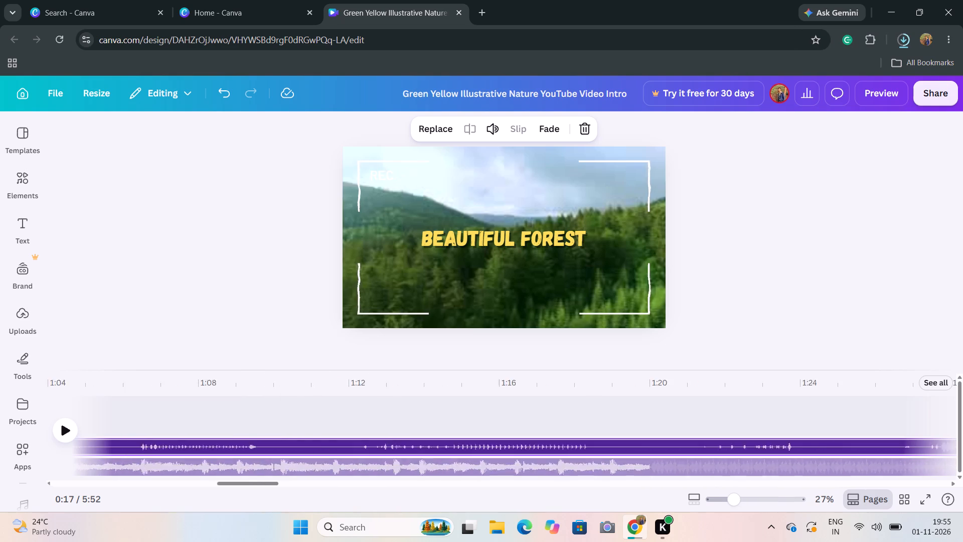
pyautogui.hscroll(-13, 395, 387)
pyautogui.hscroll(-17, 395, 387)
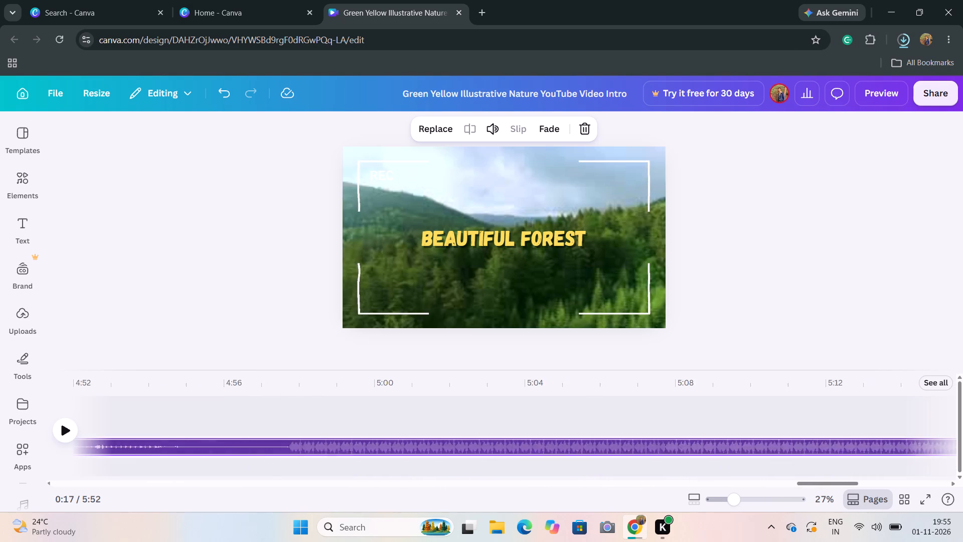
pyautogui.hscroll(-8, 395, 387)
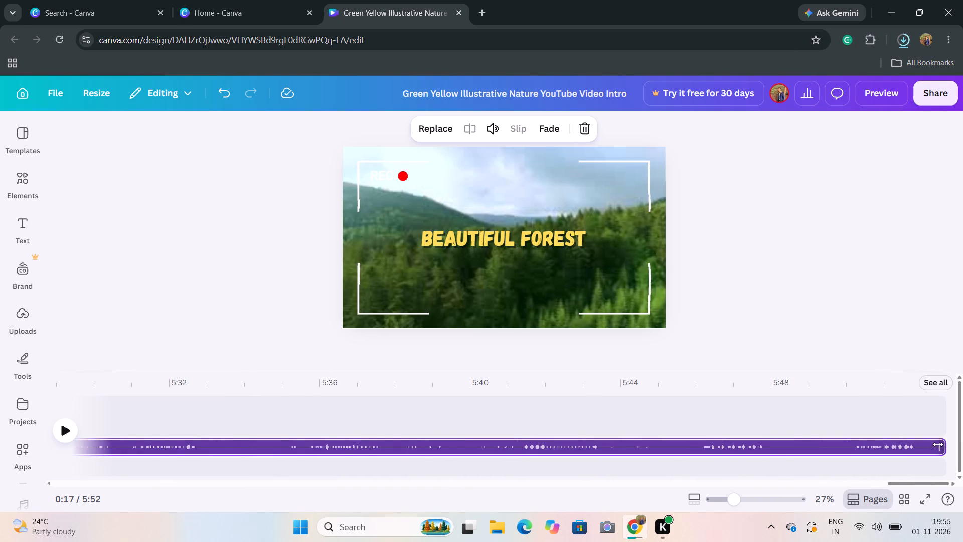
pyautogui.click(944, 444)
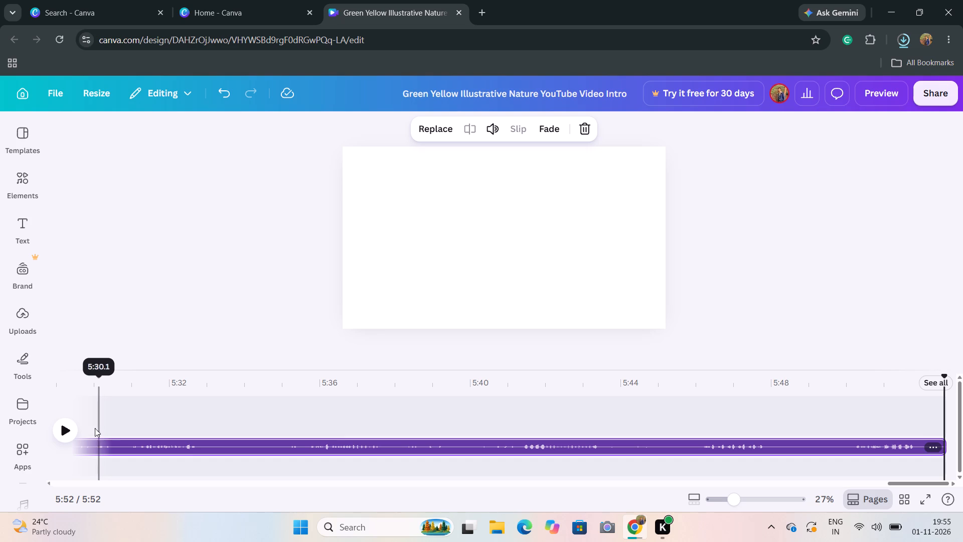
# Bring the playhead back from the end of the audio to about 30 s on the timeline.
pyautogui.moveTo(259, 411); pyautogui.dragTo(328, 377)
pyautogui.click(328, 377)
pyautogui.moveTo(328, 377); pyautogui.dragTo(71, 389)
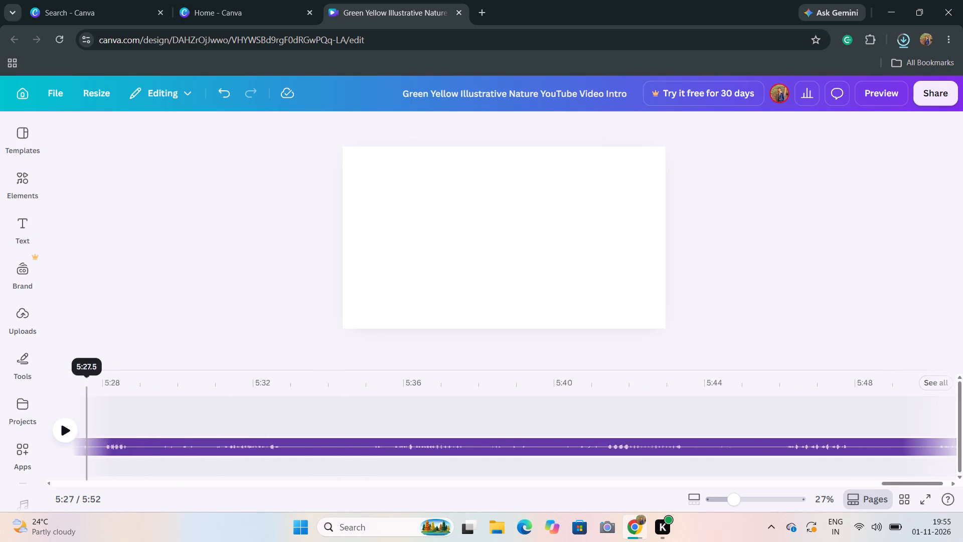
pyautogui.moveTo(71, 389); pyautogui.dragTo(52, 385)
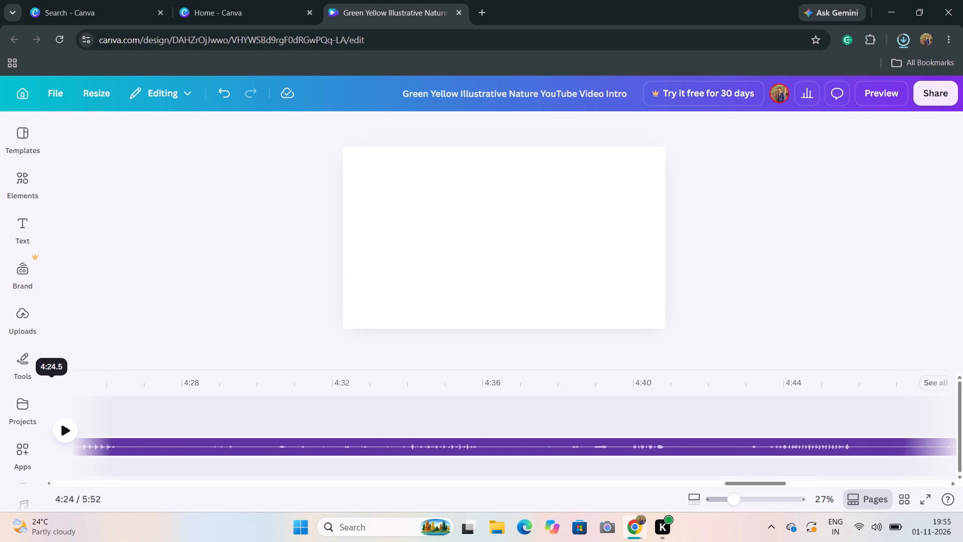
pyautogui.moveTo(52, 385); pyautogui.dragTo(0, 382)
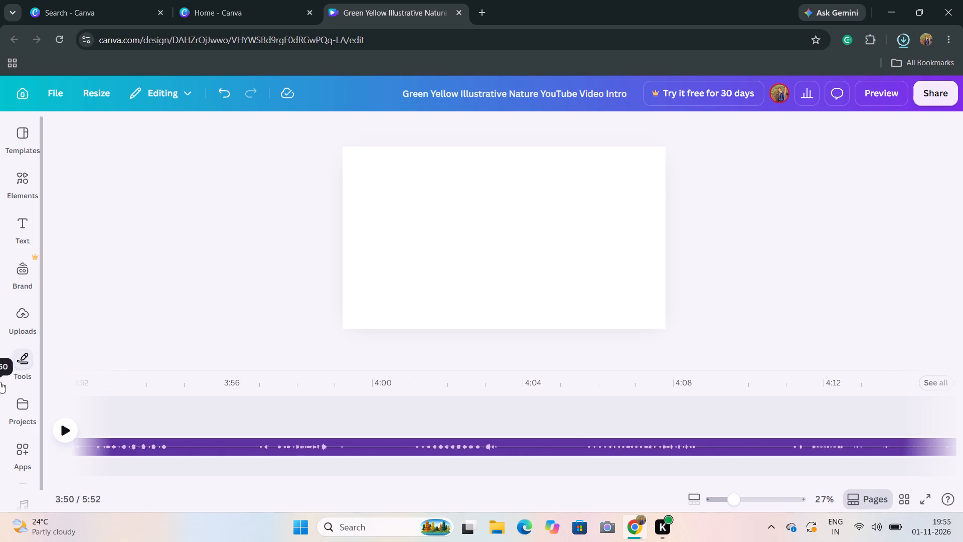
pyautogui.moveTo(0, 382); pyautogui.dragTo(0, 391)
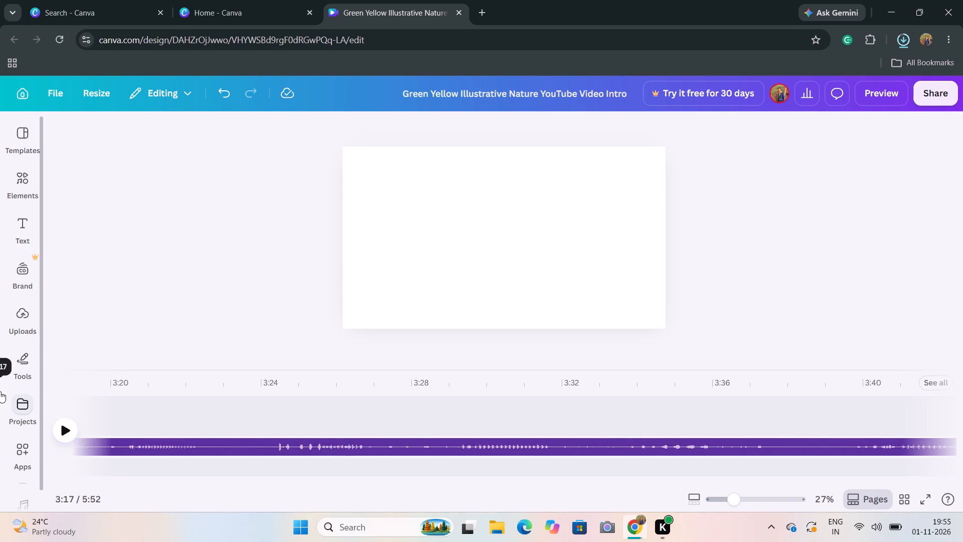
pyautogui.moveTo(0, 391); pyautogui.dragTo(40, 371)
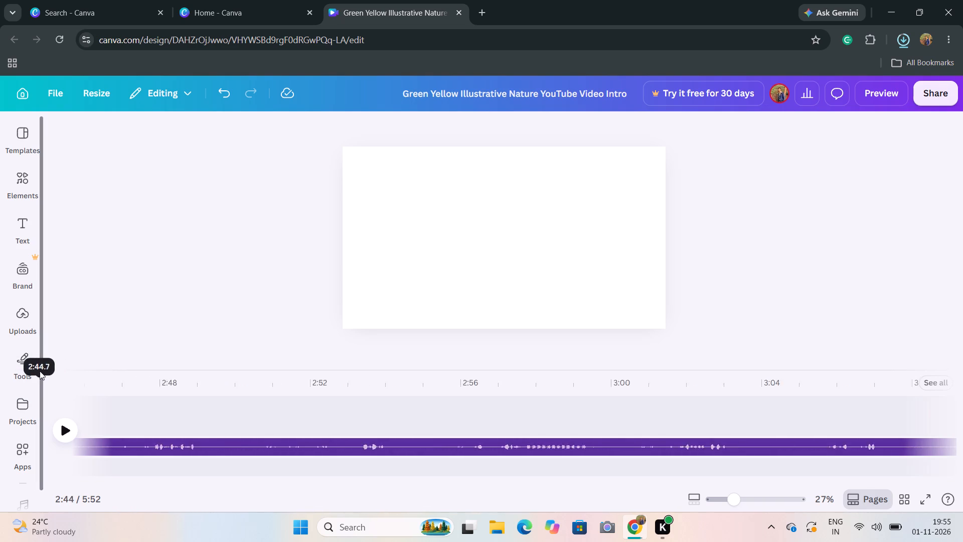
pyautogui.moveTo(40, 371); pyautogui.dragTo(48, 377)
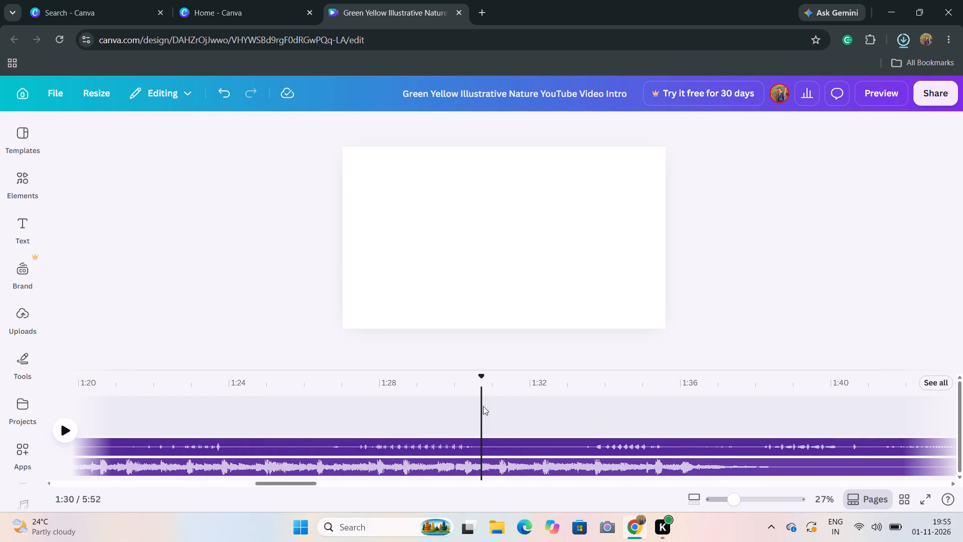
pyautogui.moveTo(478, 387); pyautogui.dragTo(103, 381)
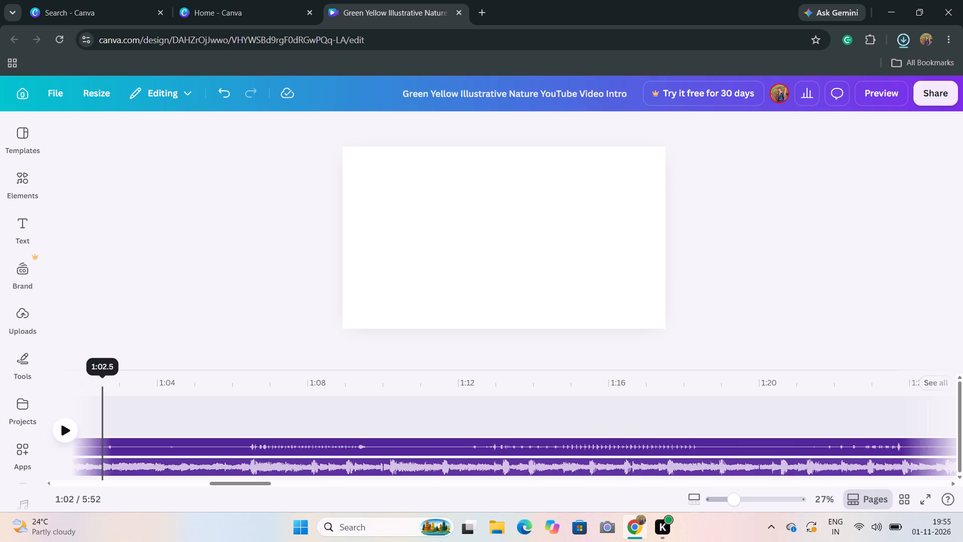
pyautogui.moveTo(103, 381); pyautogui.dragTo(105, 381)
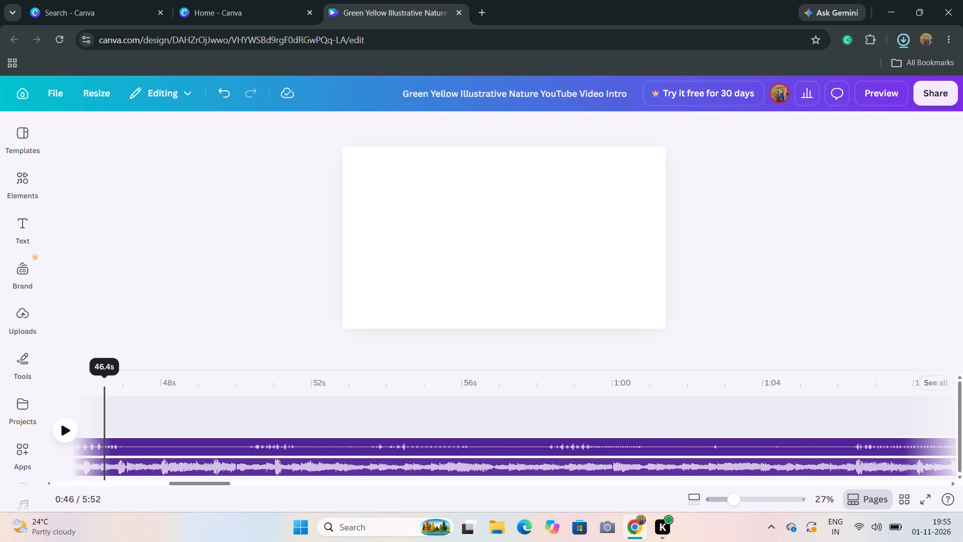
pyautogui.moveTo(105, 381); pyautogui.dragTo(120, 375)
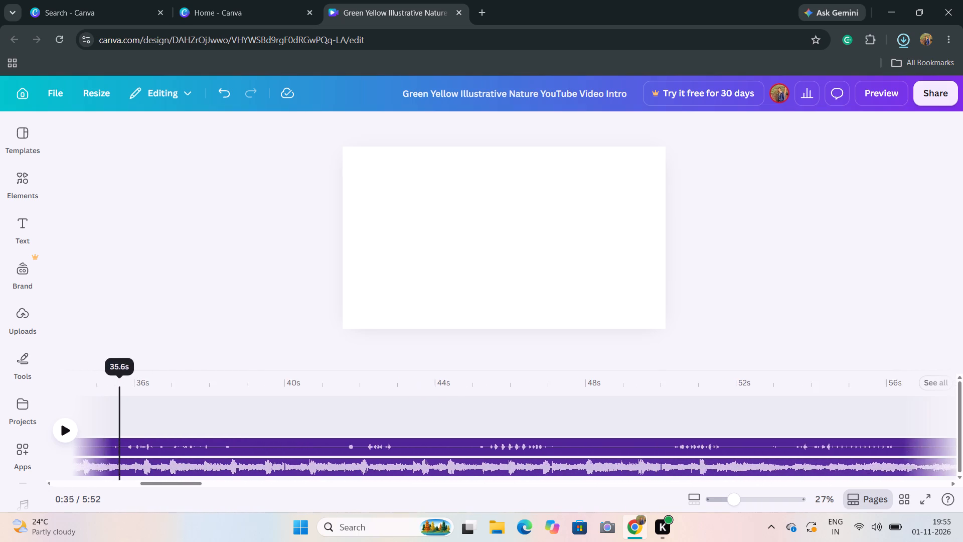
pyautogui.moveTo(120, 375); pyautogui.dragTo(162, 373)
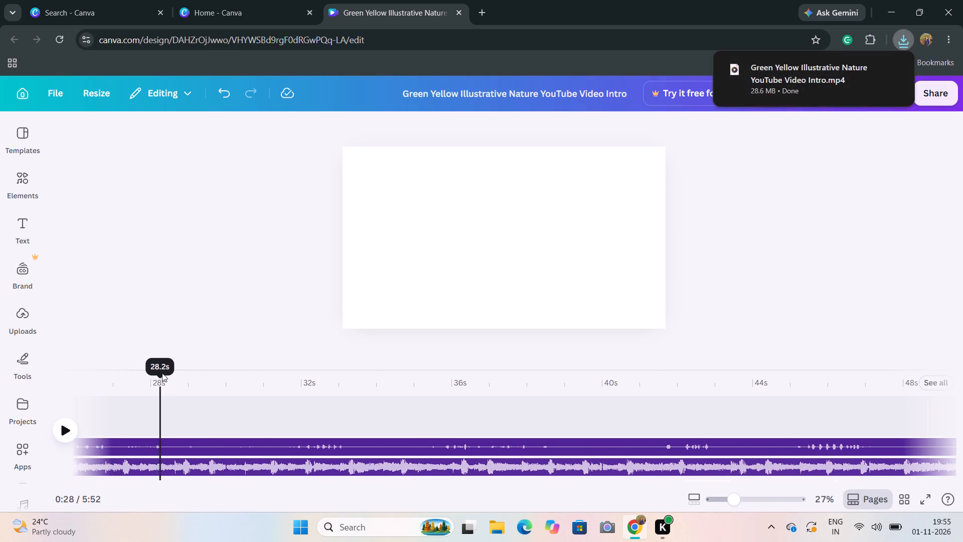
pyautogui.moveTo(162, 373); pyautogui.dragTo(197, 374)
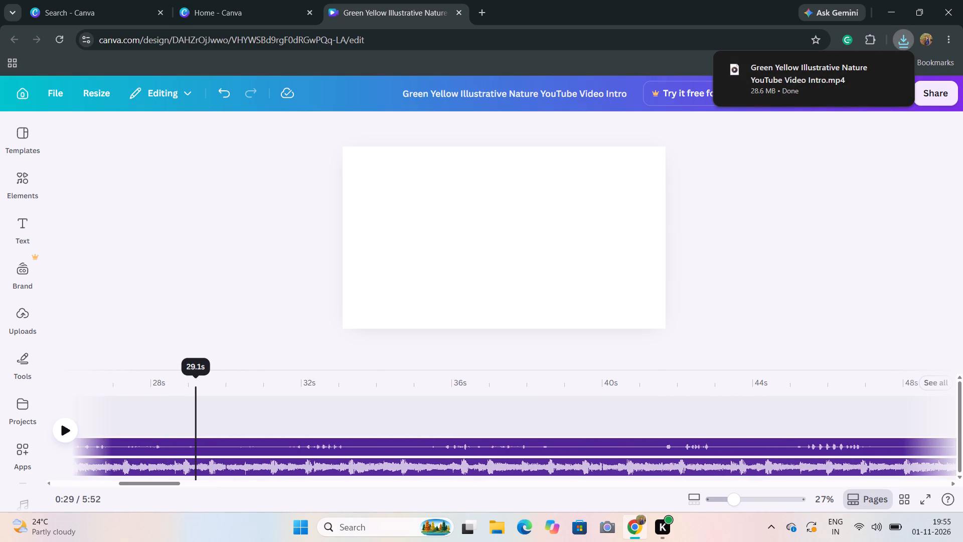
pyautogui.moveTo(197, 374); pyautogui.dragTo(216, 372)
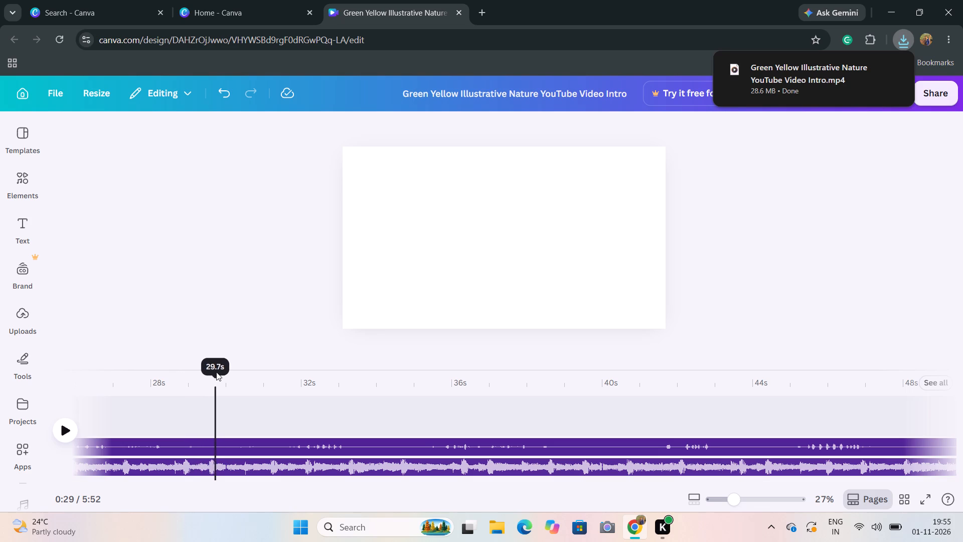
pyautogui.moveTo(216, 372); pyautogui.dragTo(238, 371)
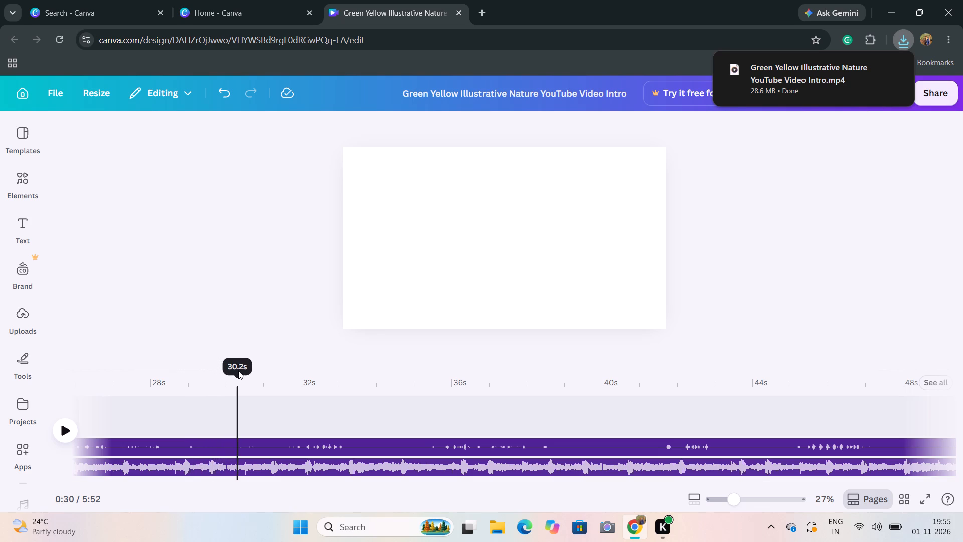
pyautogui.moveTo(238, 371); pyautogui.dragTo(234, 370)
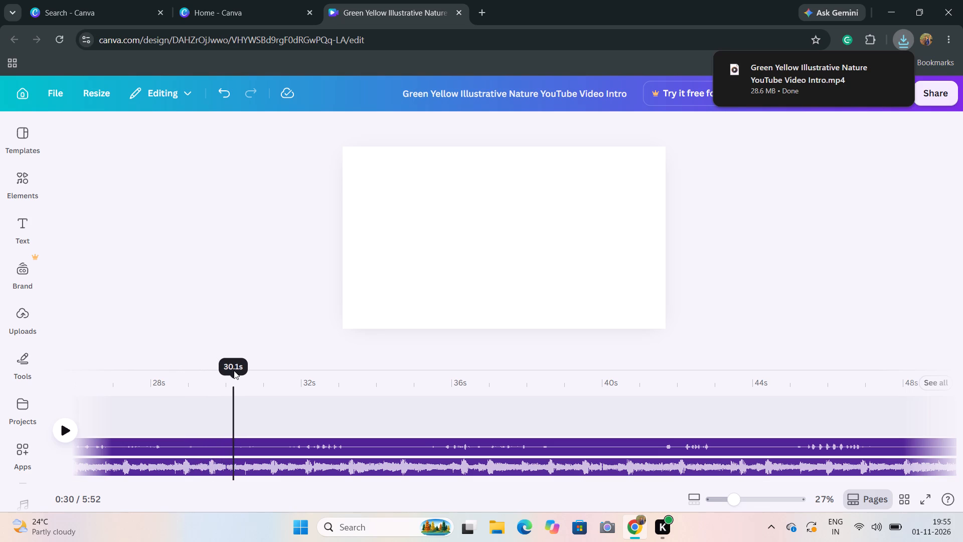
pyautogui.moveTo(234, 370); pyautogui.dragTo(231, 370)
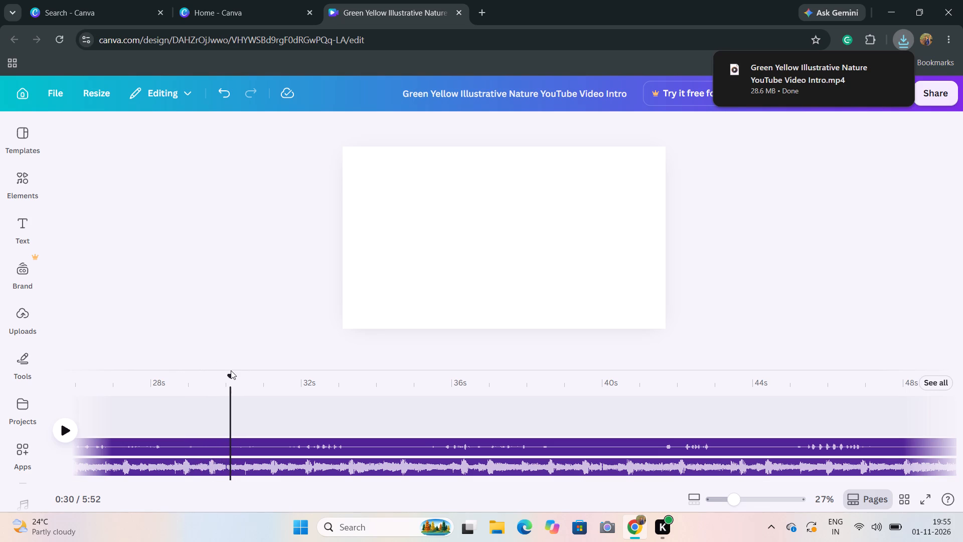
# Add a blank 5-second page after the Beautiful Waterfall clip.
pyautogui.hscroll(9, 152, 392)
pyautogui.hscroll(-2, 152, 392)
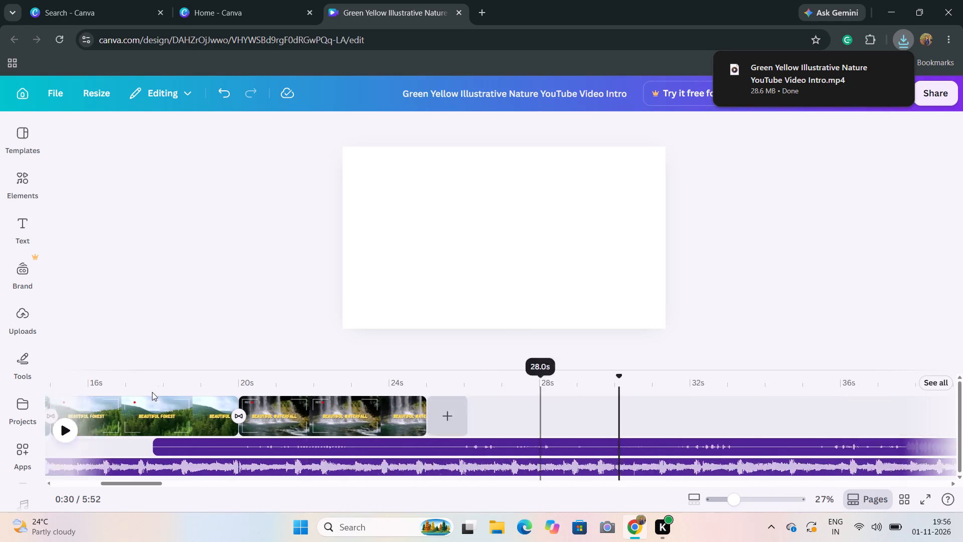
pyautogui.click(290, 418)
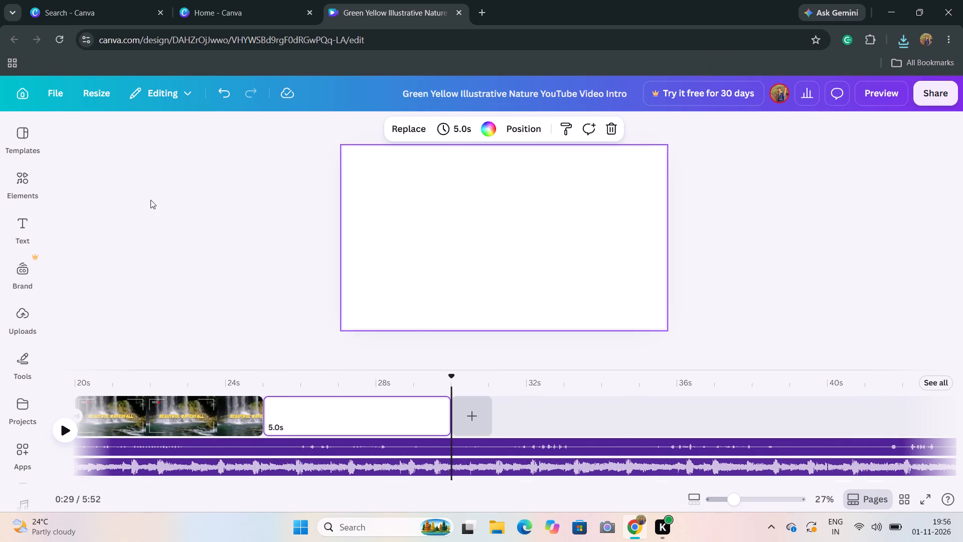
# Search the elements library for "natur".
pyautogui.click(31, 195)
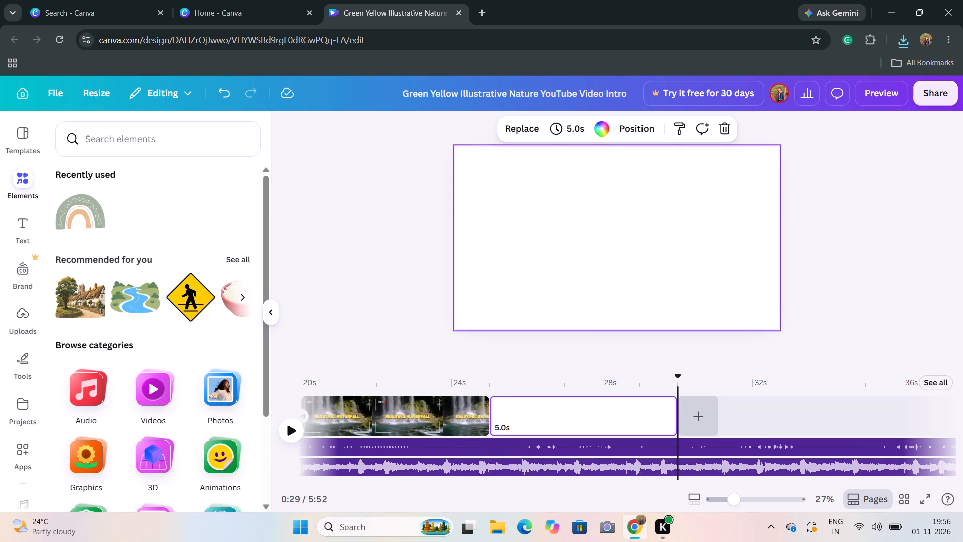
pyautogui.scroll(-8, 167, 336)
pyautogui.scroll(5, 167, 336)
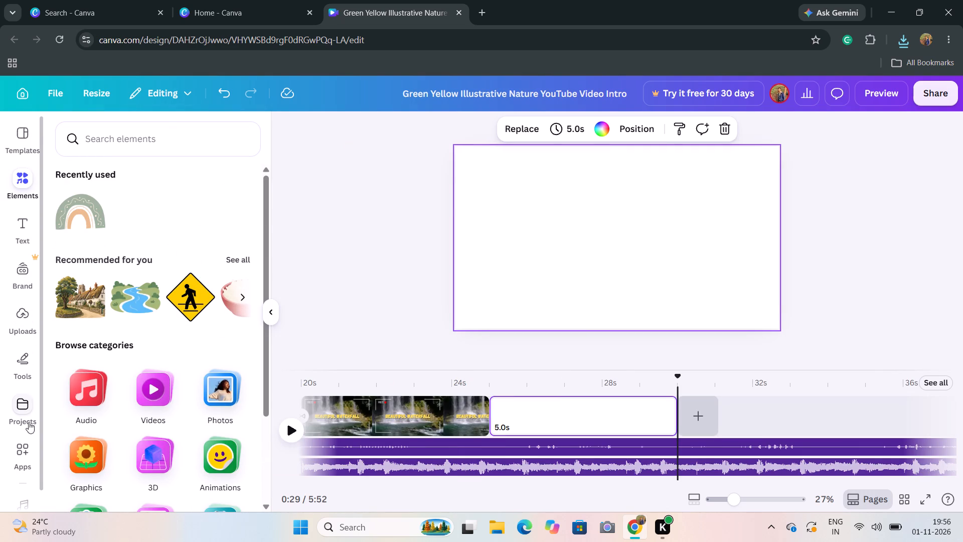
pyautogui.scroll(-3, 28, 427)
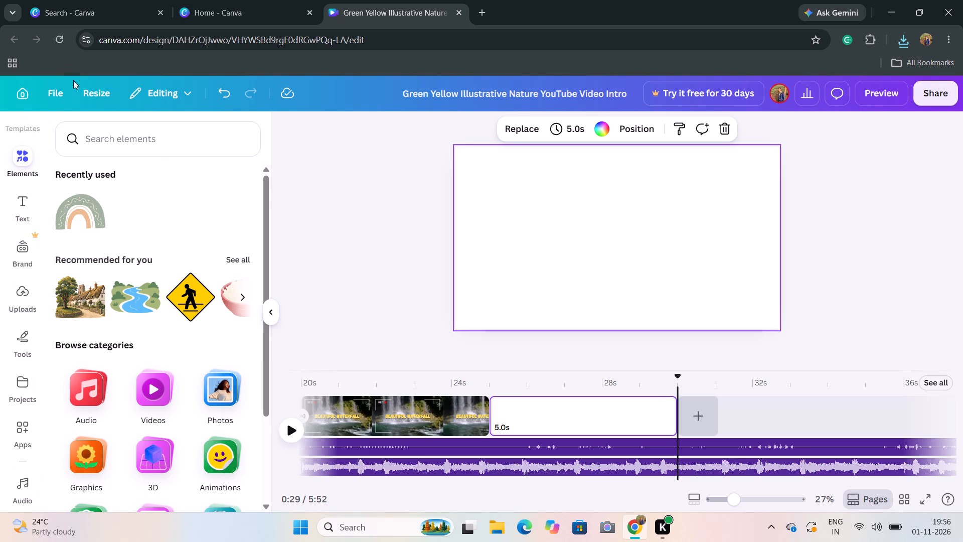
pyautogui.click(177, 134)
pyautogui.write('beu')
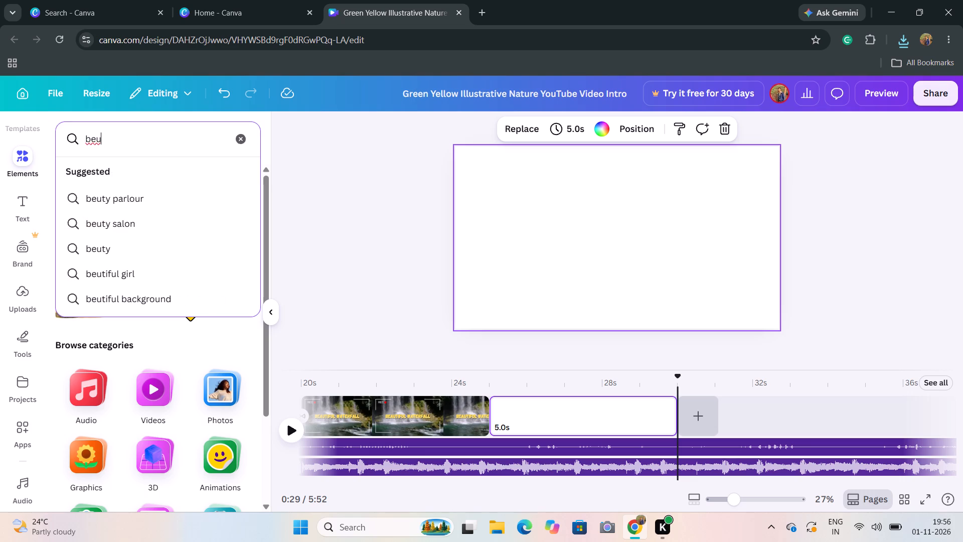
pyautogui.press('BackSpace')
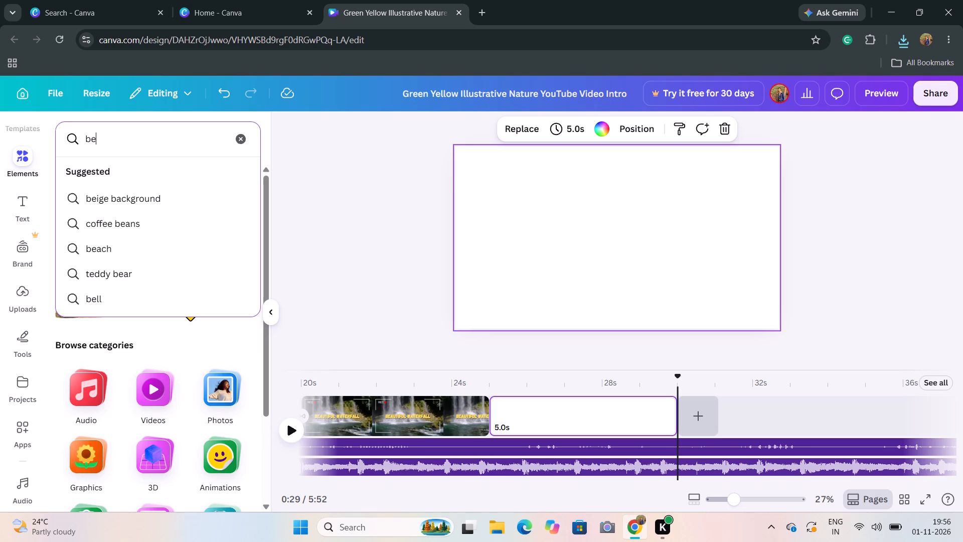
pyautogui.press('a')
pyautogui.press('BackSpace')
pyautogui.press('BackSpace')
pyautogui.press('BackSpace')
pyautogui.write('natur')
pyautogui.press('Return')
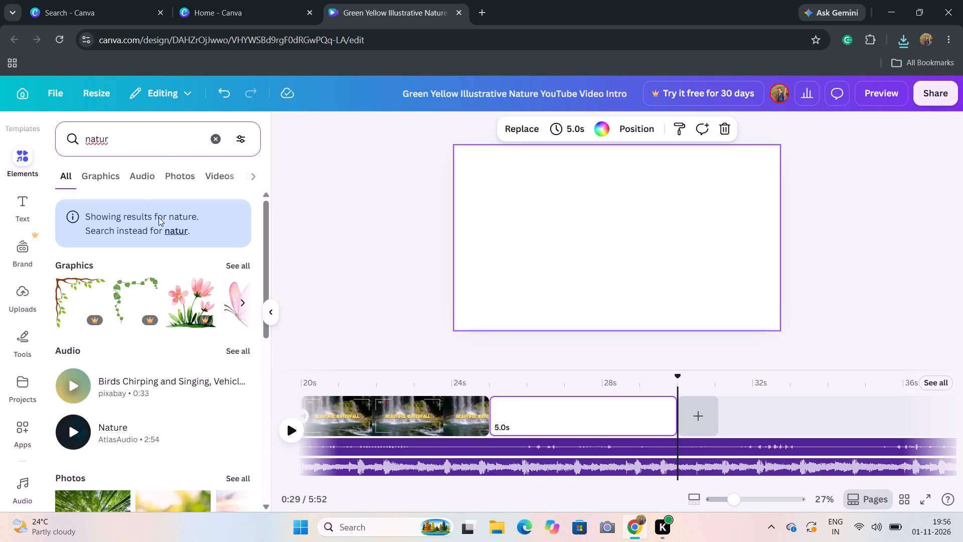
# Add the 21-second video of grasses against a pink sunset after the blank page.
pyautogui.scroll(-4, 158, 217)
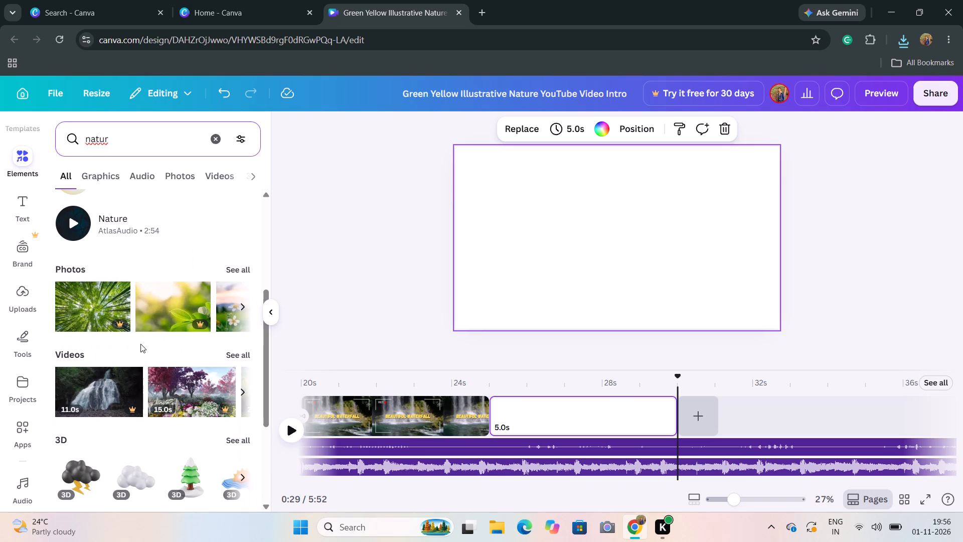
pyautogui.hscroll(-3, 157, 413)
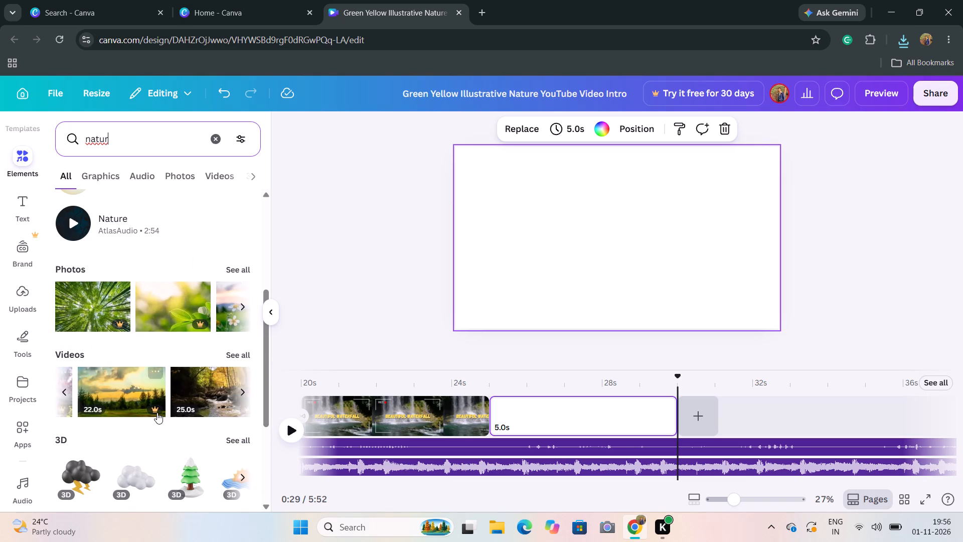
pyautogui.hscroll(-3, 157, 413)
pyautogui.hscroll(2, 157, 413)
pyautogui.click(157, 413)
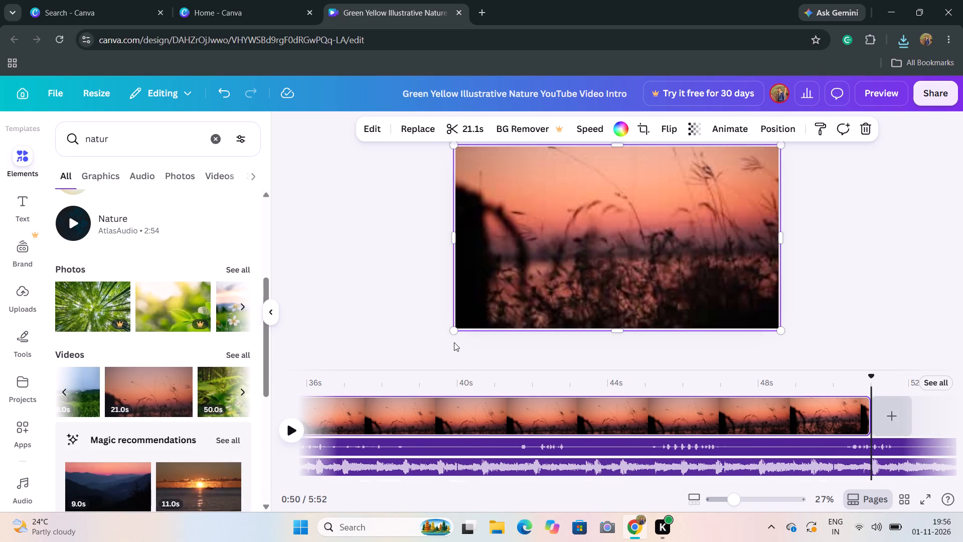
# Add the 53-second video of the palm-lined road at the end of the timeline, after the sunset grass clip.
pyautogui.hscroll(-3, 204, 387)
pyautogui.hscroll(-2, 127, 397)
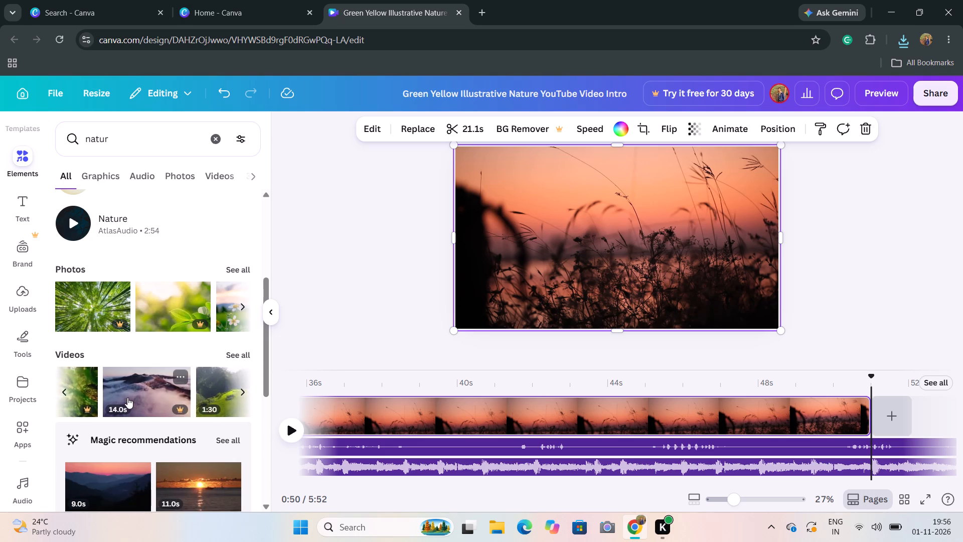
pyautogui.hscroll(-4, 127, 397)
pyautogui.hscroll(1, 127, 397)
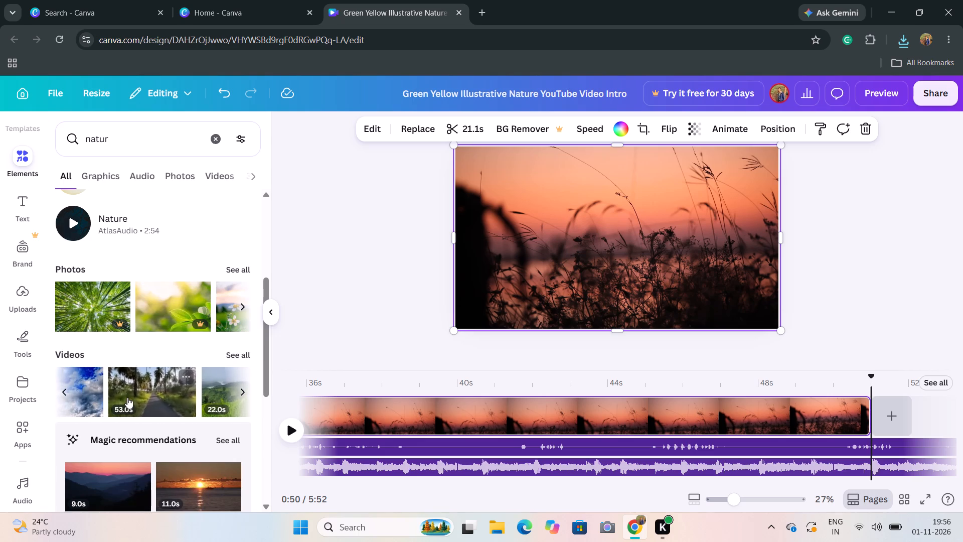
pyautogui.hscroll(1, 127, 397)
pyautogui.click(188, 410)
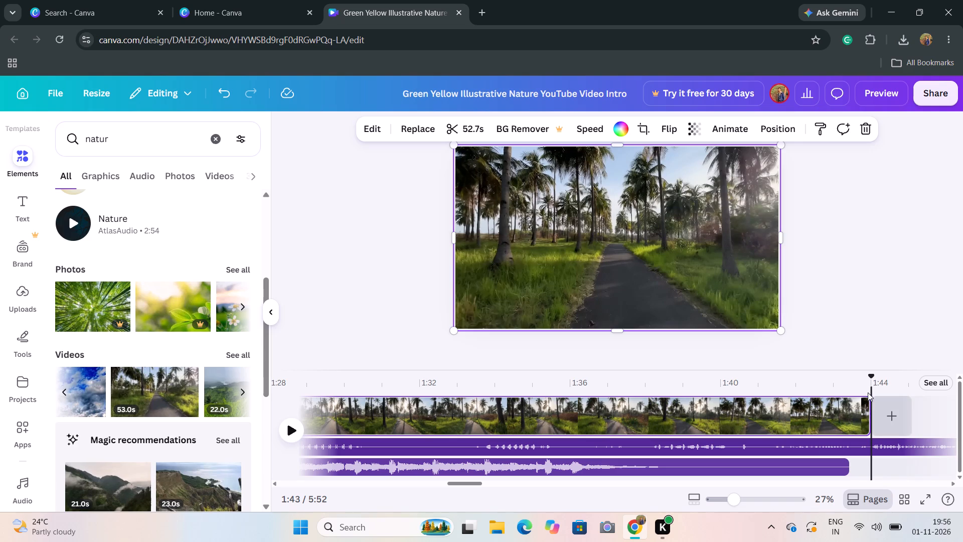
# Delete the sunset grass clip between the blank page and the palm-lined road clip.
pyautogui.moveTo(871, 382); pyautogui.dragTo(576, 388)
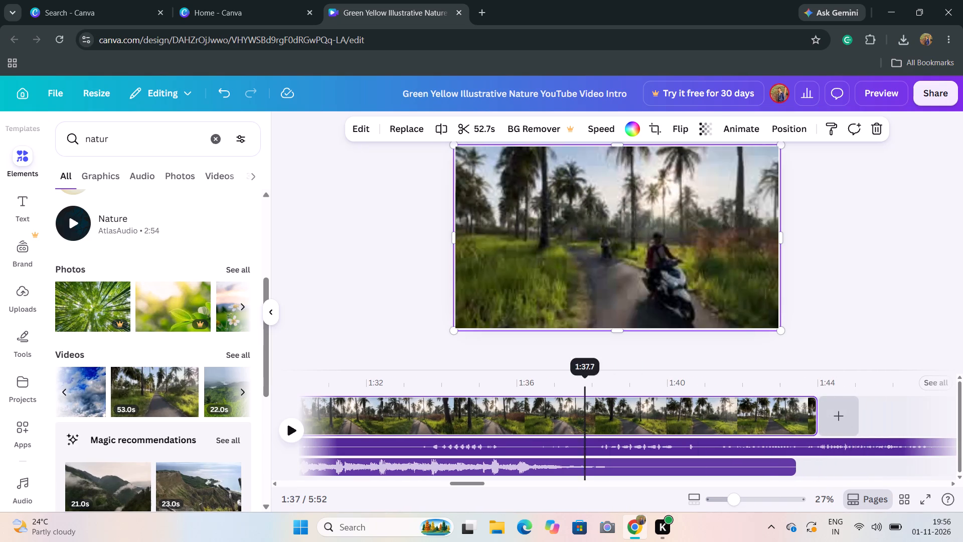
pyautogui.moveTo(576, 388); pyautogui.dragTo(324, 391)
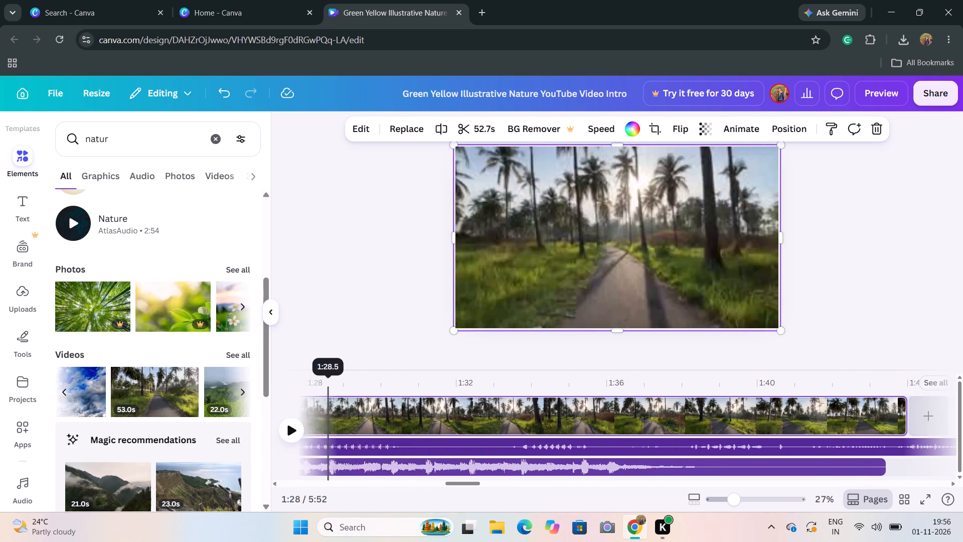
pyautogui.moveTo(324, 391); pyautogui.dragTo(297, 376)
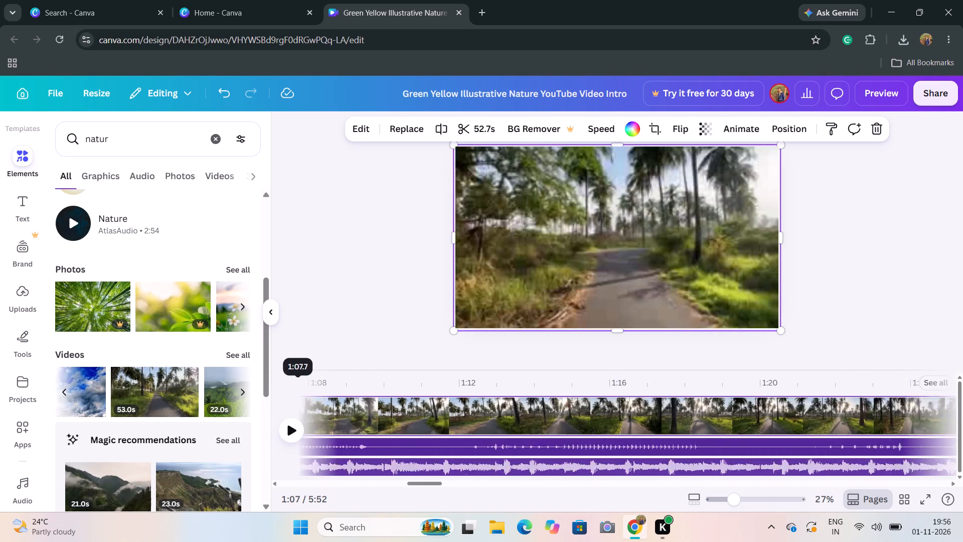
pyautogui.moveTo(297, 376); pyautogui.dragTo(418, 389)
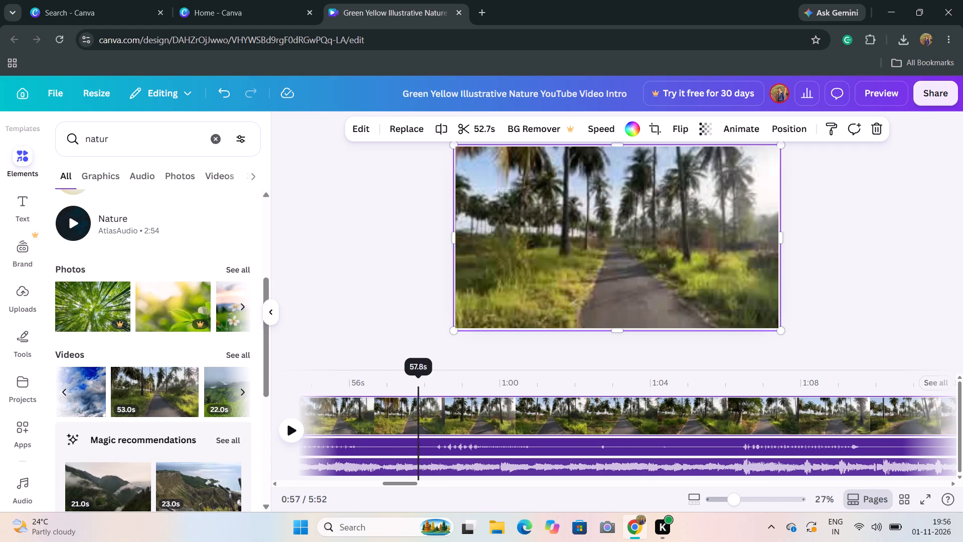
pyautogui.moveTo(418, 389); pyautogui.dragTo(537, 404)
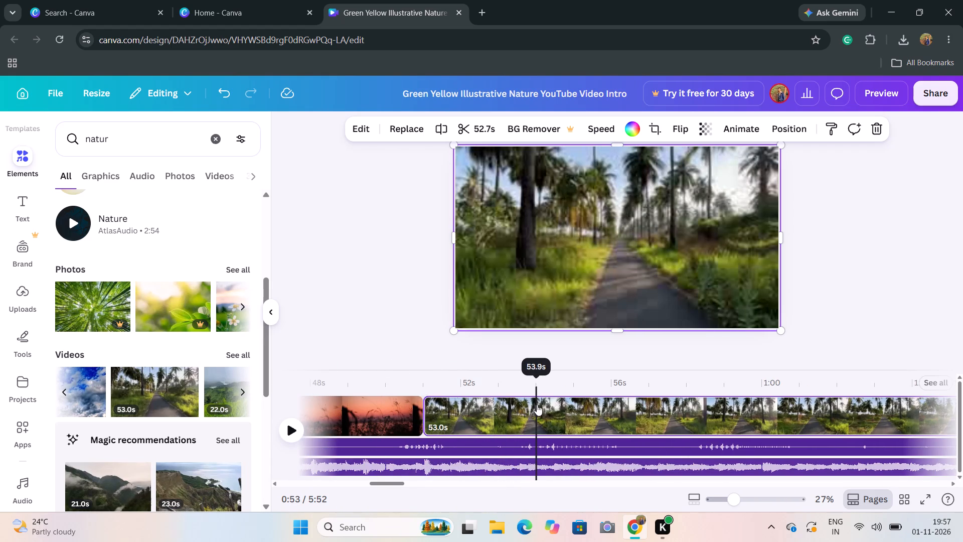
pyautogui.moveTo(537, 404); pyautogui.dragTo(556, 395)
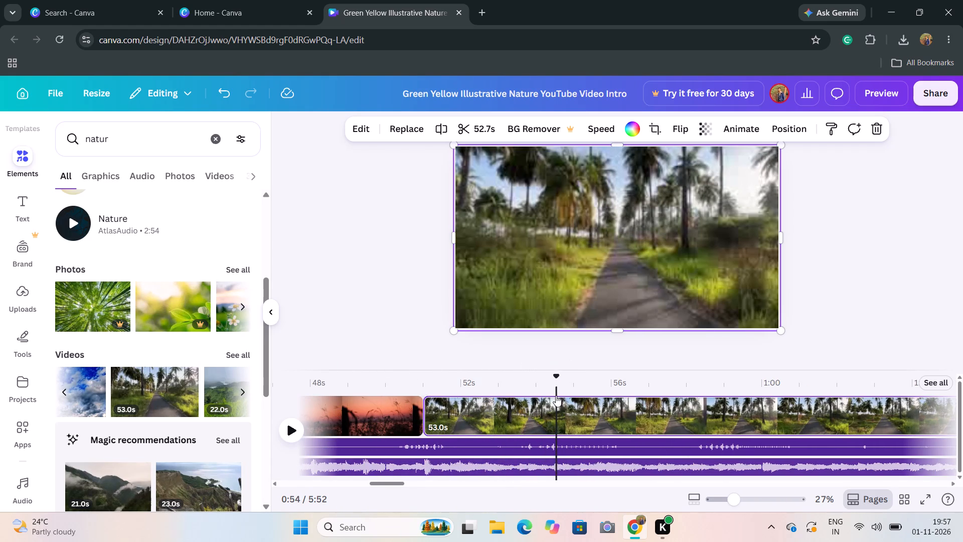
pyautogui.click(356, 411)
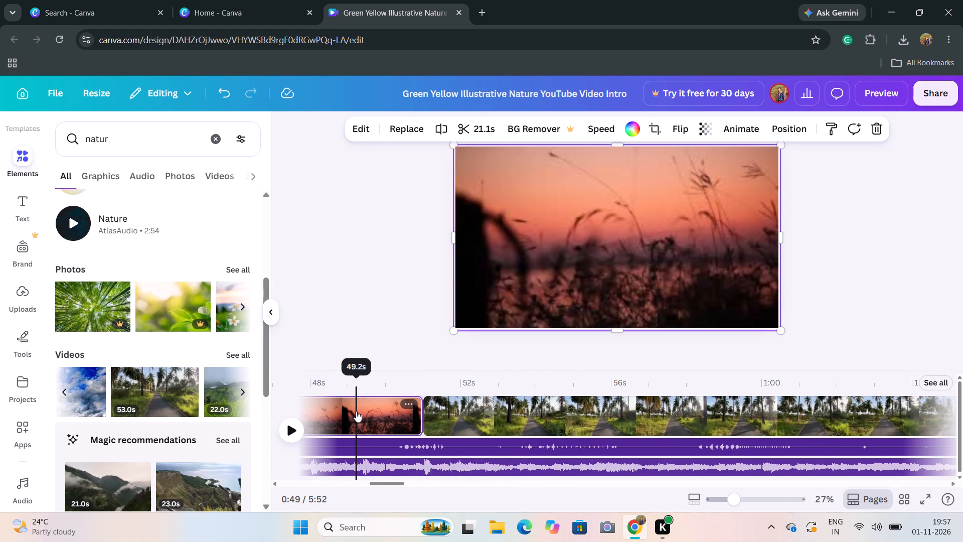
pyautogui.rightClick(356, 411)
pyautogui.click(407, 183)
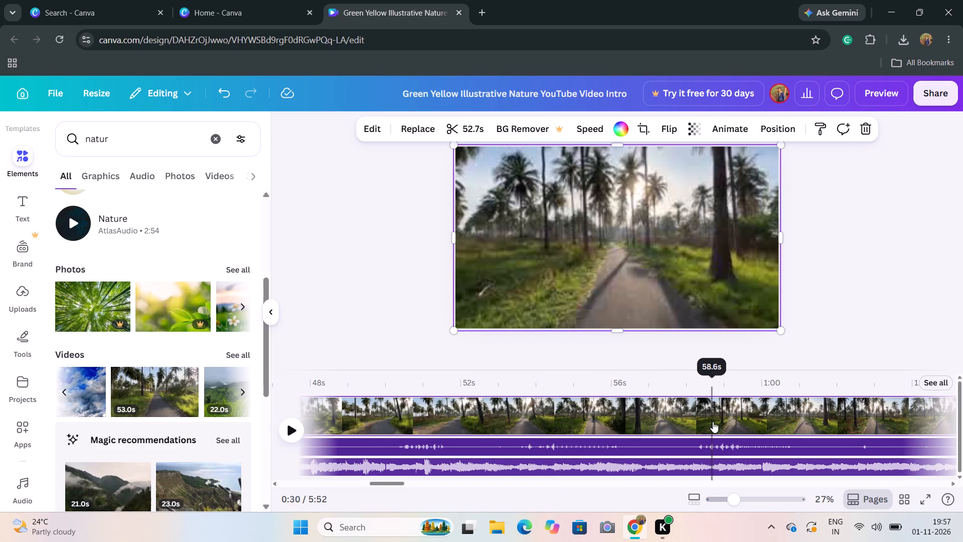
# Move the palm-lined road clip ahead of the blank page so it starts at about 25 s, right after the Beautiful Waterfall clip.
pyautogui.moveTo(710, 415); pyautogui.dragTo(617, 404)
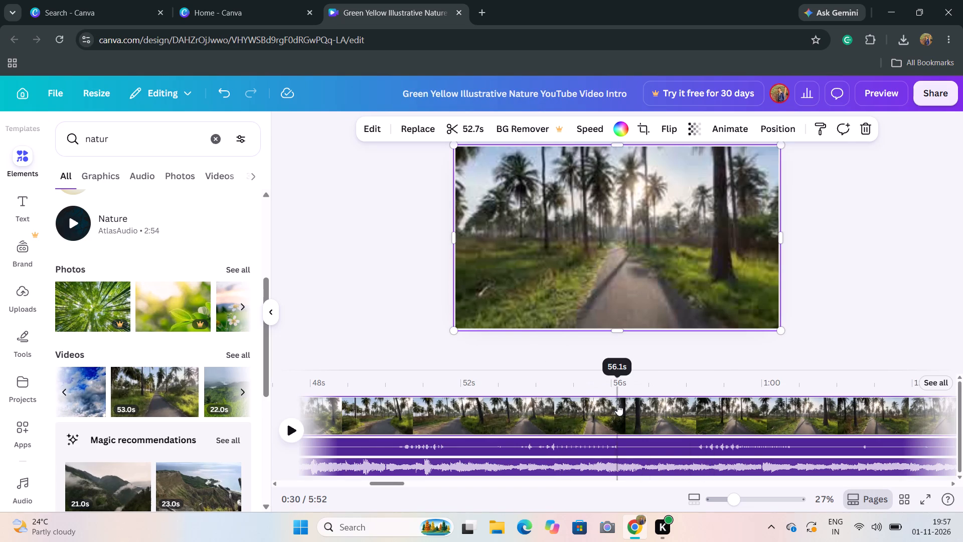
pyautogui.hscroll(-7, 916, 415)
pyautogui.scroll(-1, 916, 415)
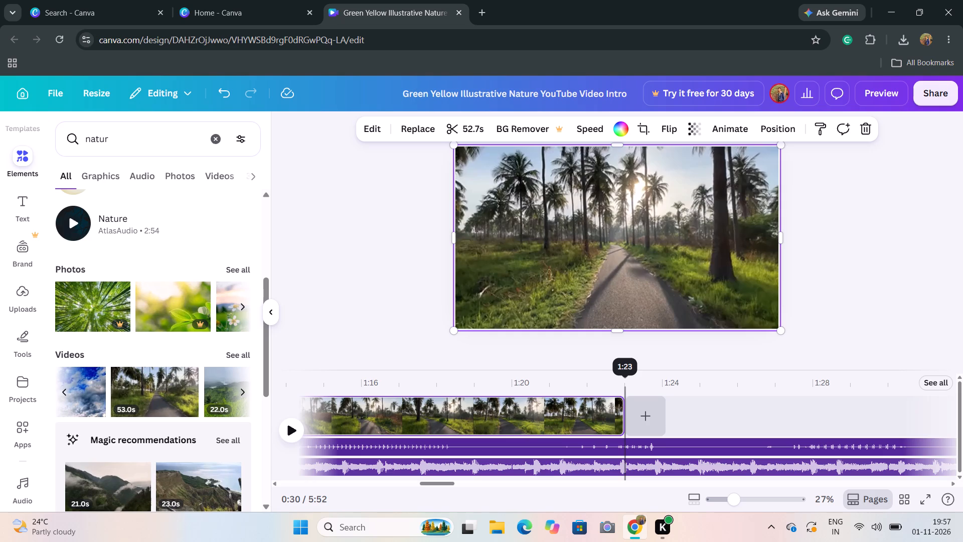
pyautogui.moveTo(624, 379); pyautogui.dragTo(110, 381)
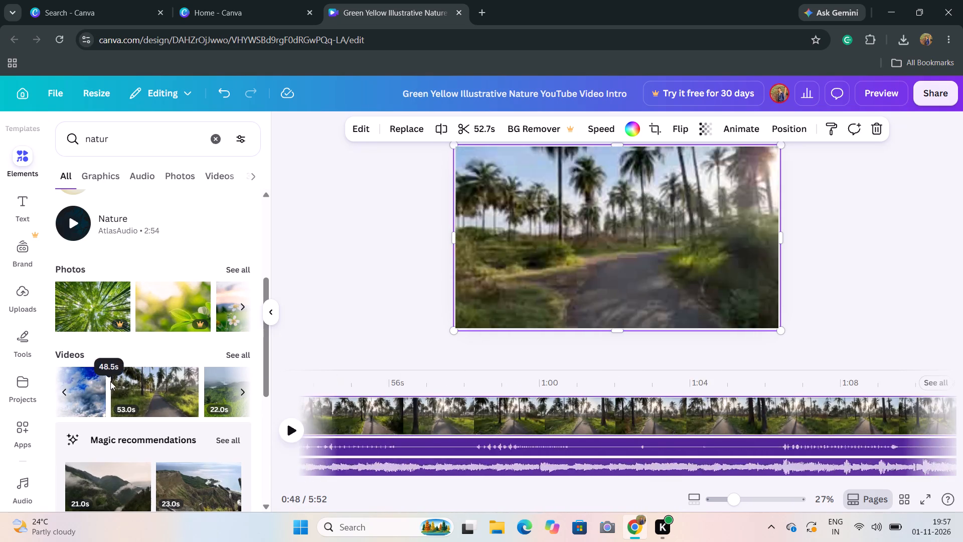
pyautogui.moveTo(110, 381); pyautogui.dragTo(482, 380)
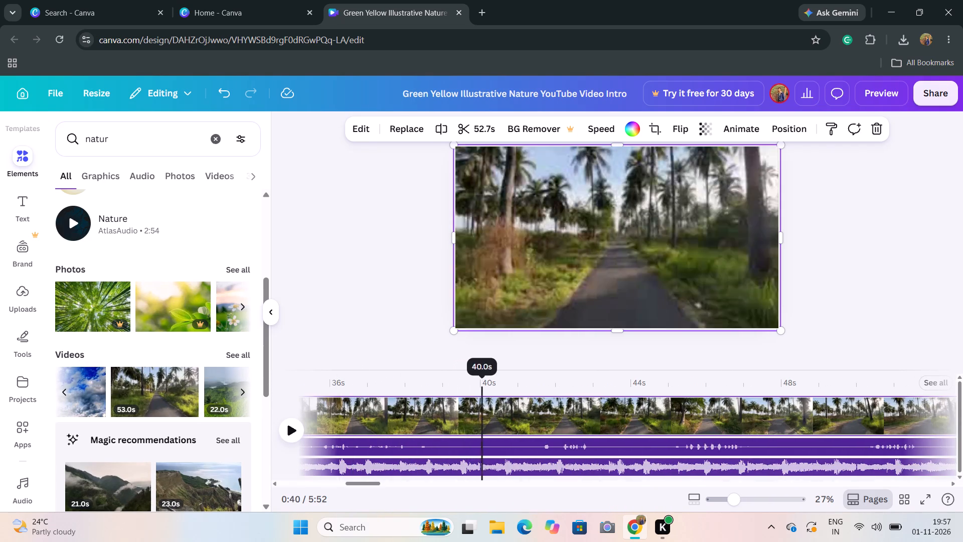
pyautogui.moveTo(482, 380); pyautogui.dragTo(351, 365)
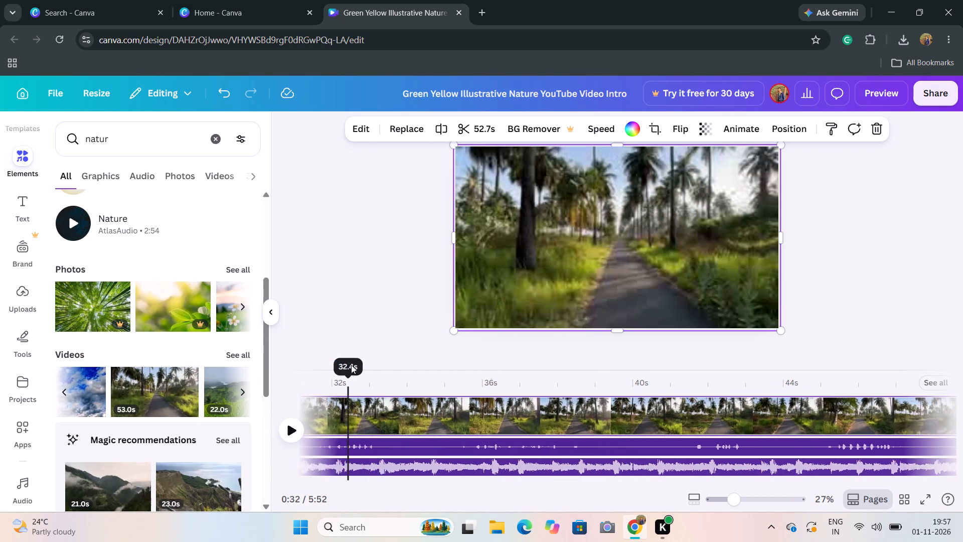
pyautogui.moveTo(351, 365); pyautogui.dragTo(374, 357)
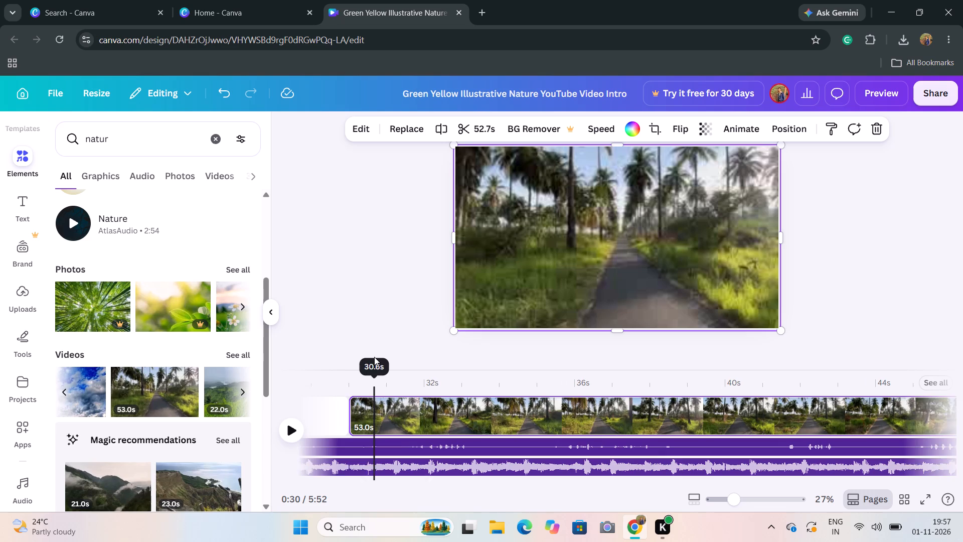
pyautogui.moveTo(374, 357); pyautogui.dragTo(402, 354)
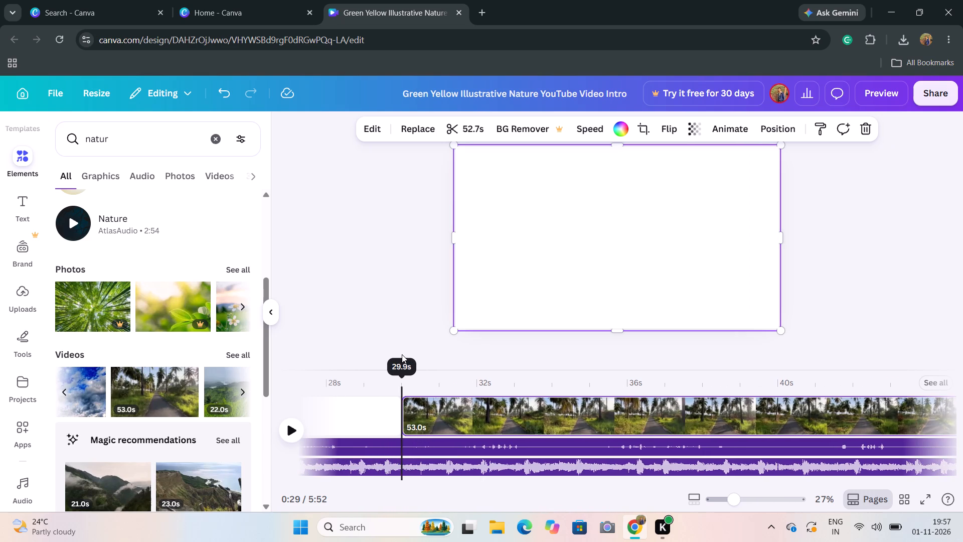
pyautogui.moveTo(402, 354); pyautogui.dragTo(402, 354)
pyautogui.moveTo(513, 418); pyautogui.dragTo(460, 418)
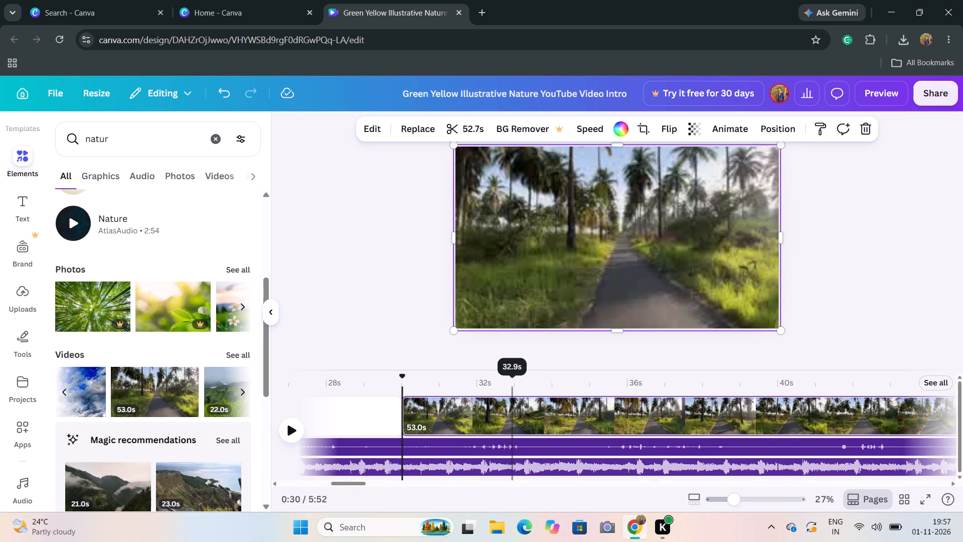
pyautogui.moveTo(460, 418); pyautogui.dragTo(334, 420)
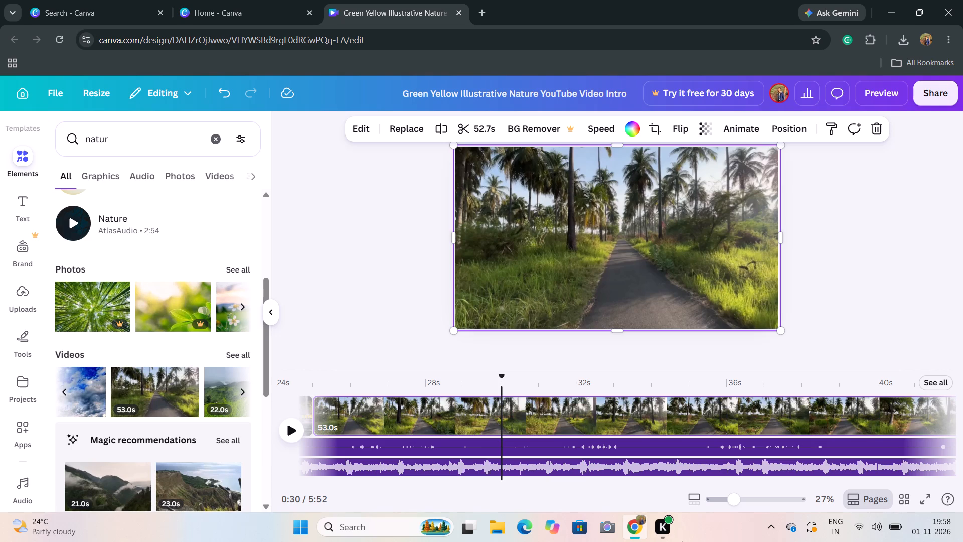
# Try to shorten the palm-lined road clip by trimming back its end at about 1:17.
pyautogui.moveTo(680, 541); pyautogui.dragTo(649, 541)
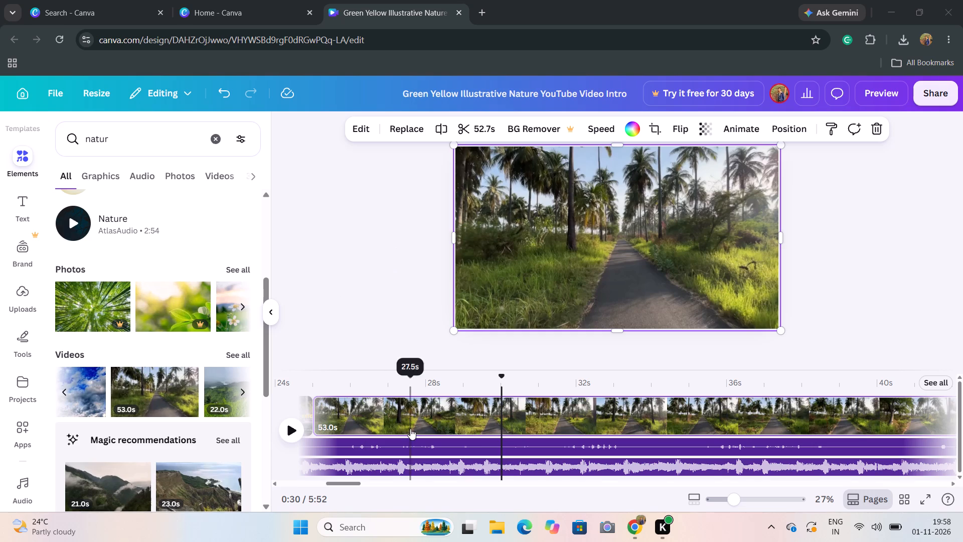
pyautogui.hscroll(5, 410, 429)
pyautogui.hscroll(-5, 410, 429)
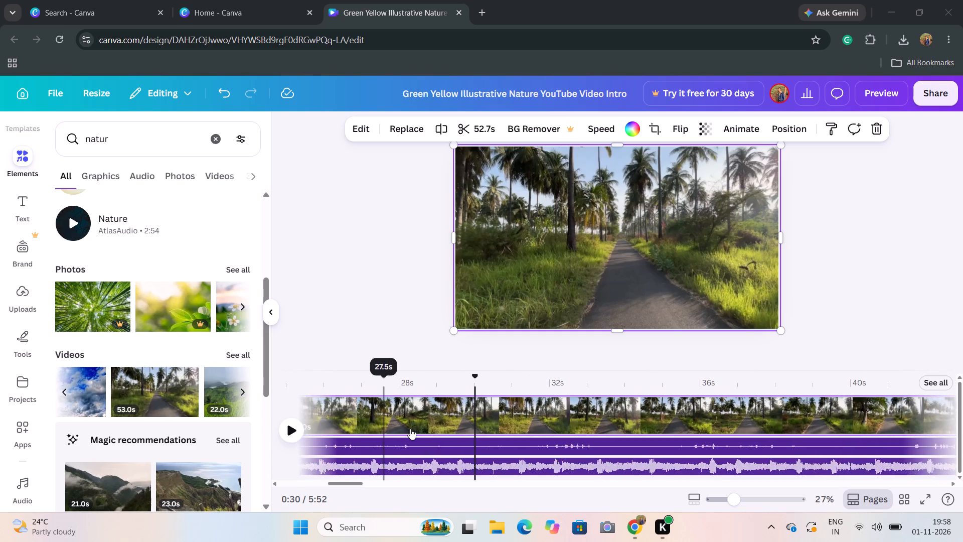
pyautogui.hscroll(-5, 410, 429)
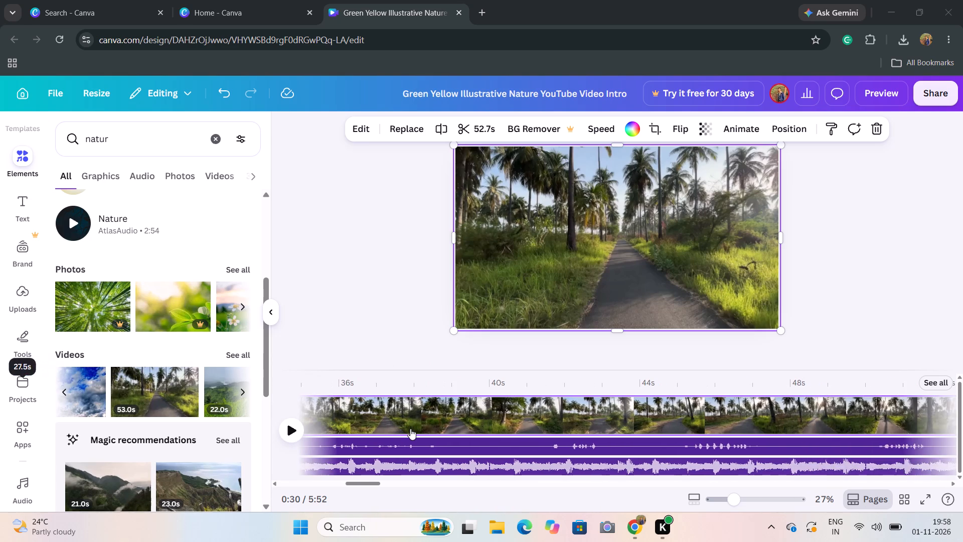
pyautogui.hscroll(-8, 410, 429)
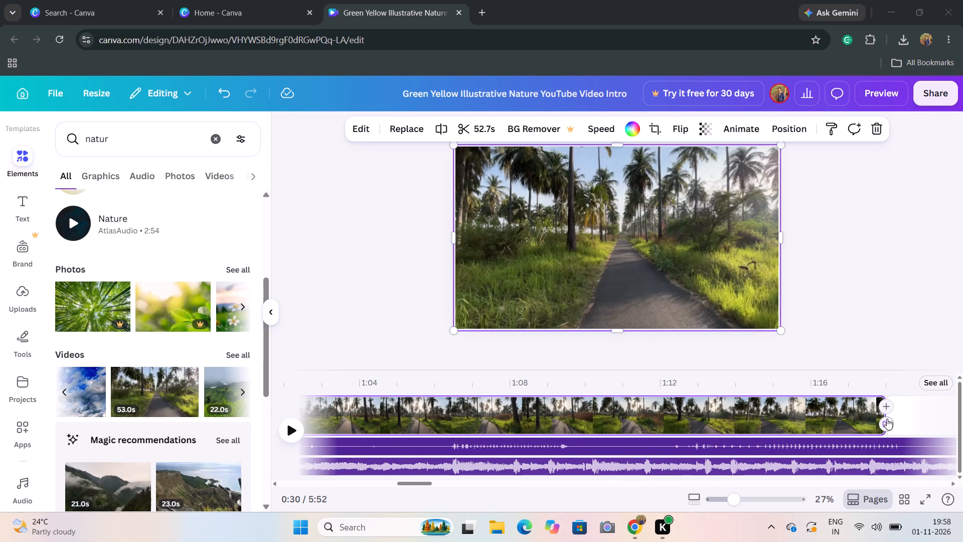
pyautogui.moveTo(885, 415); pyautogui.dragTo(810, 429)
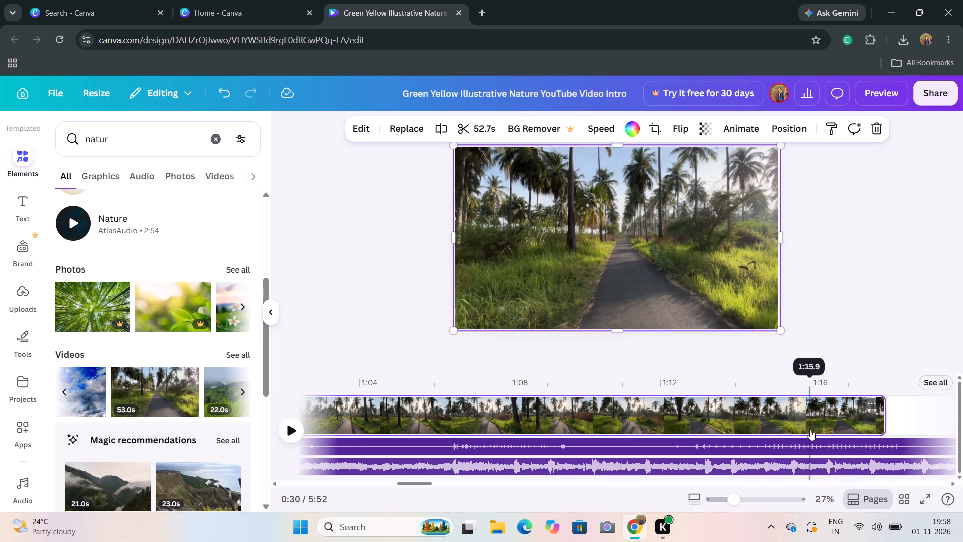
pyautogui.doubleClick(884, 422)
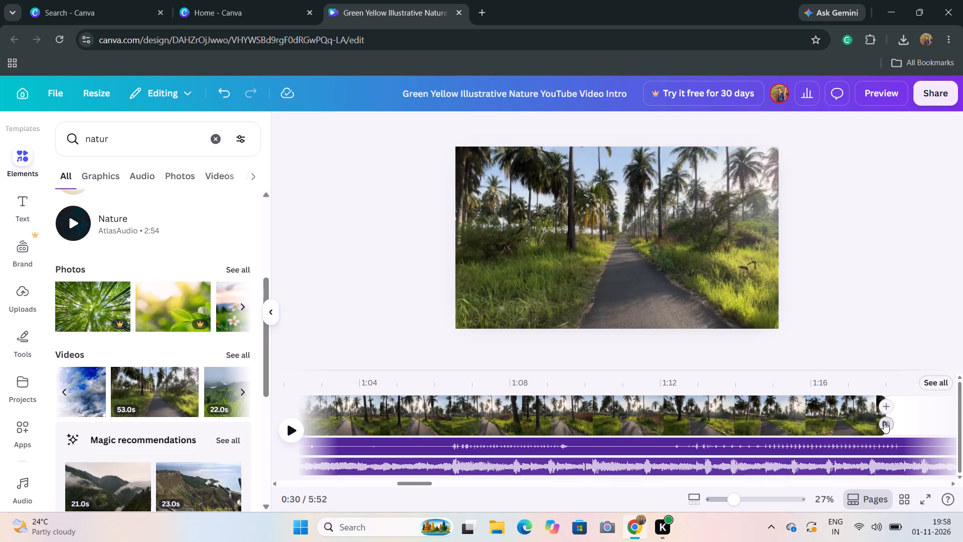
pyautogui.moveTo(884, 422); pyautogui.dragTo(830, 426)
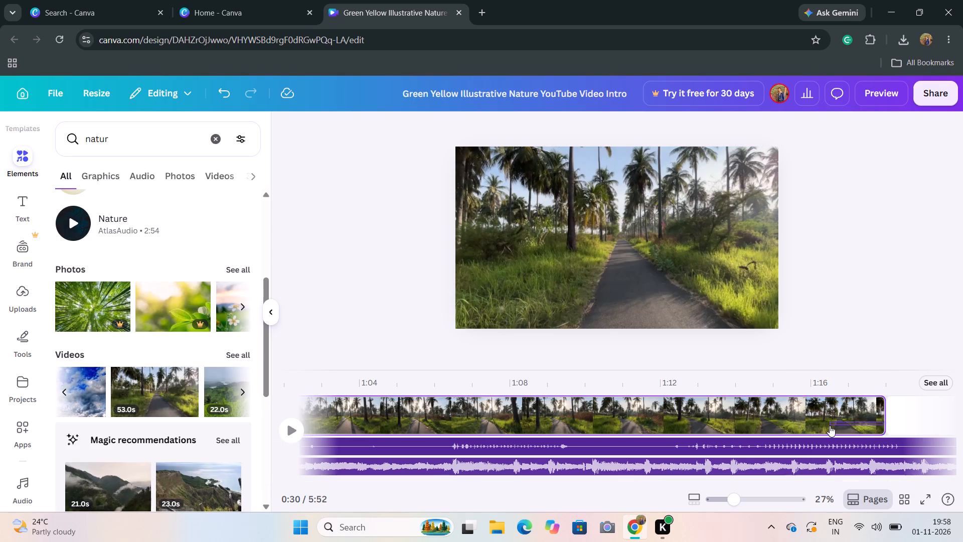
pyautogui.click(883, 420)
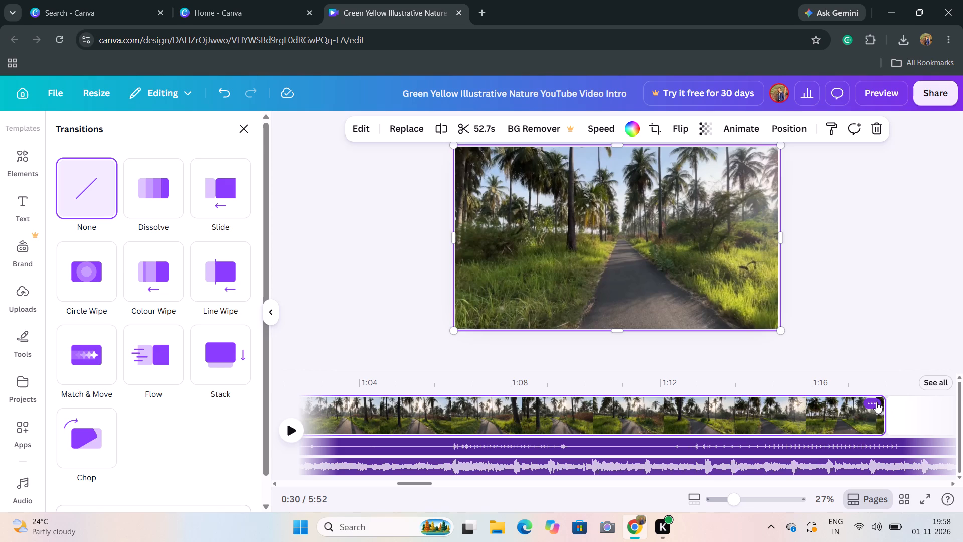
# Split the palm-lined road clip at about 30 s on the timeline, about 5 s after its start.
pyautogui.moveTo(882, 385); pyautogui.dragTo(222, 338)
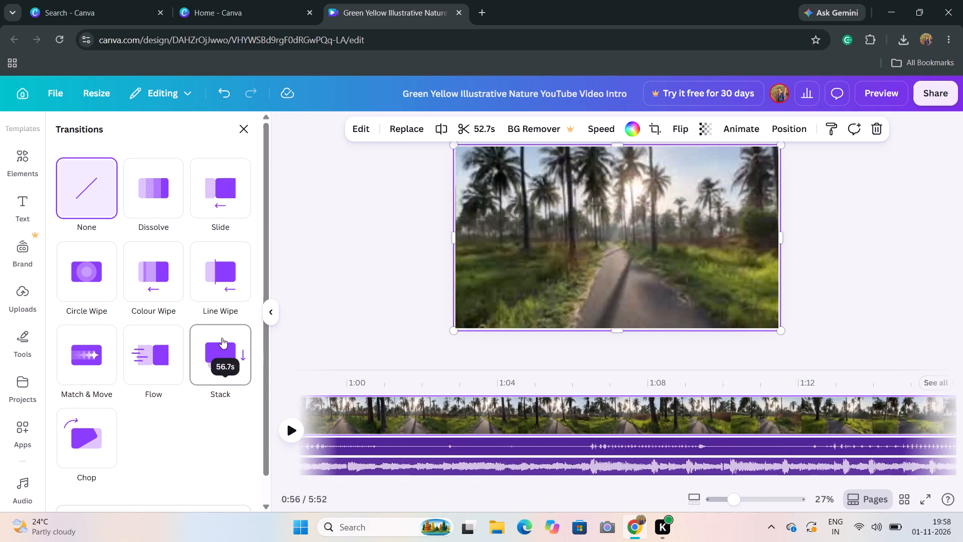
pyautogui.moveTo(222, 338); pyautogui.dragTo(0, 416)
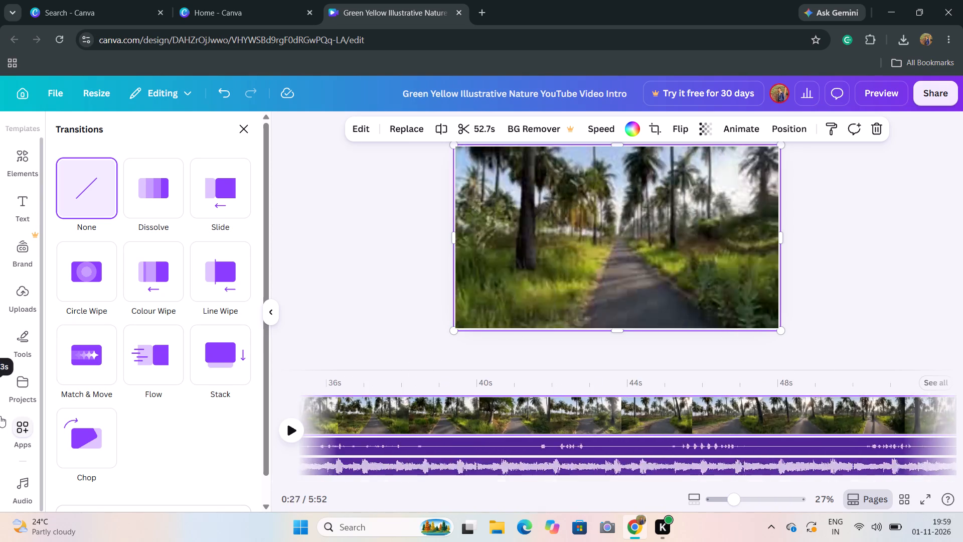
pyautogui.moveTo(0, 416); pyautogui.dragTo(596, 348)
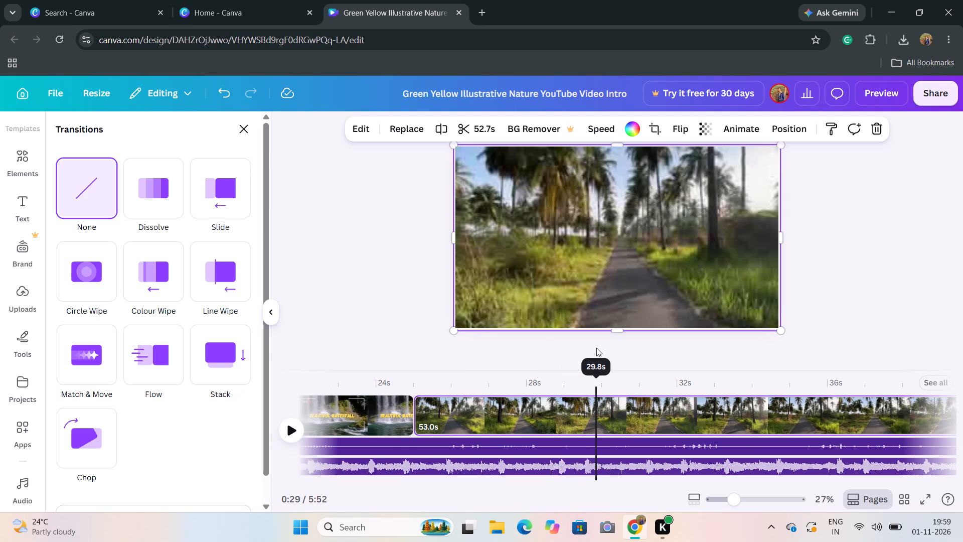
pyautogui.moveTo(596, 348); pyautogui.dragTo(604, 348)
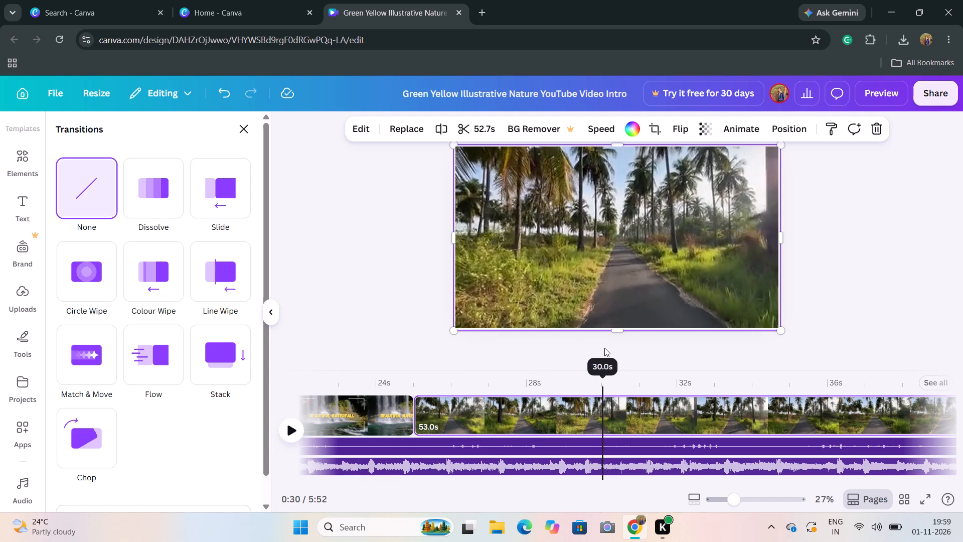
pyautogui.moveTo(604, 348); pyautogui.dragTo(605, 348)
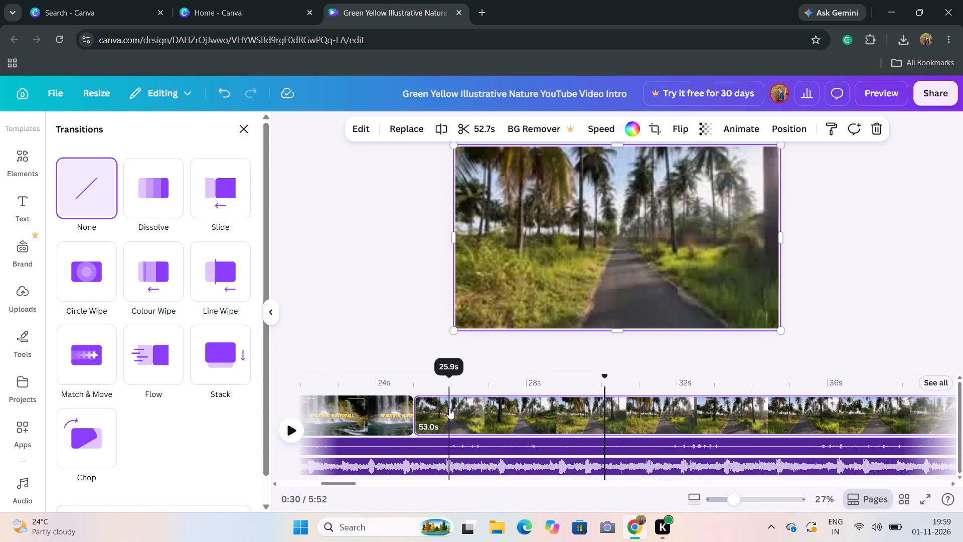
pyautogui.rightClick(664, 408)
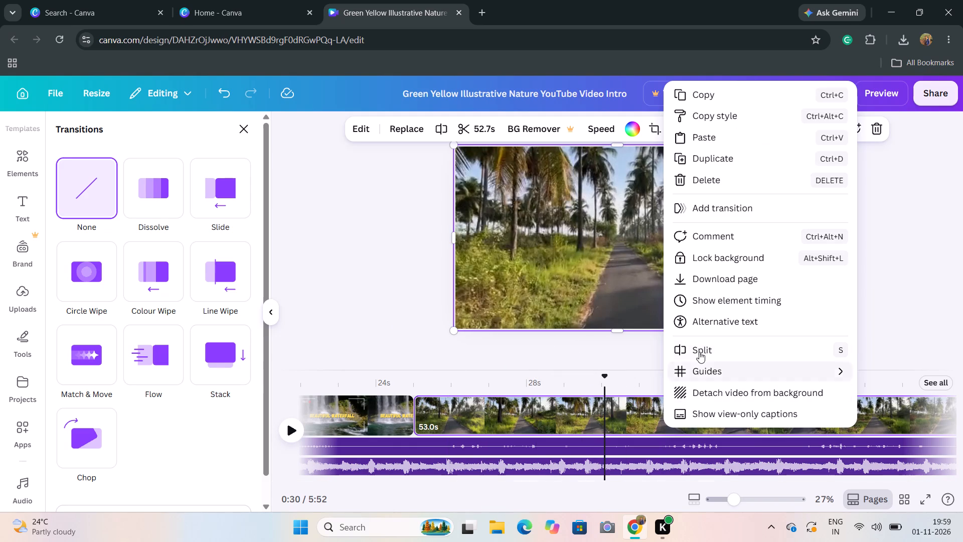
pyautogui.click(700, 350)
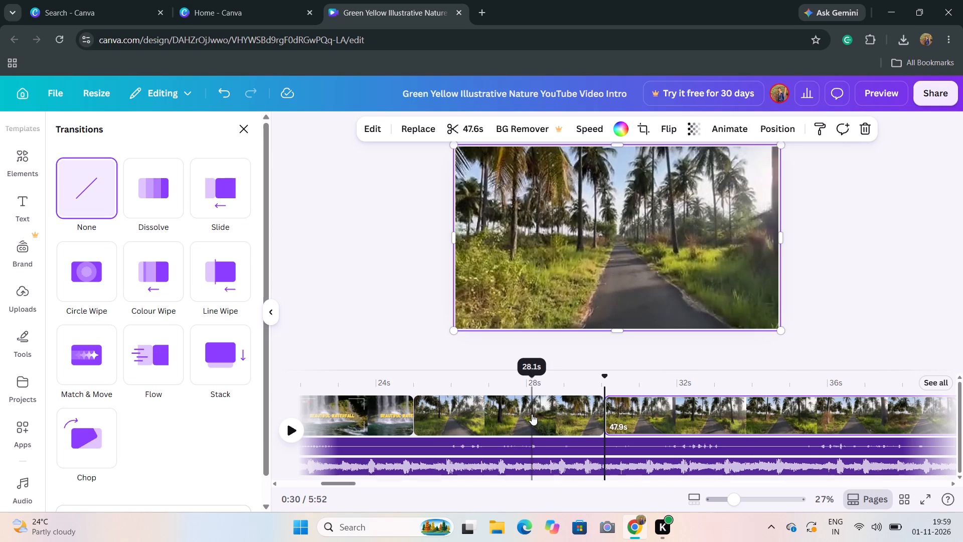
# Delete the long second part of the split palm-lined road clip, keeping the 5-second first part.
pyautogui.click(532, 414)
pyautogui.rightClick(674, 411)
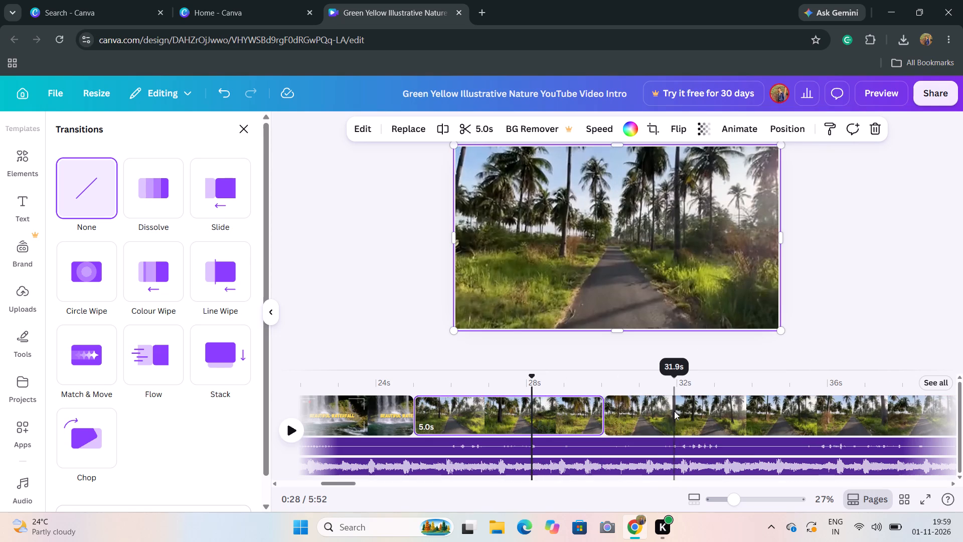
pyautogui.click(698, 173)
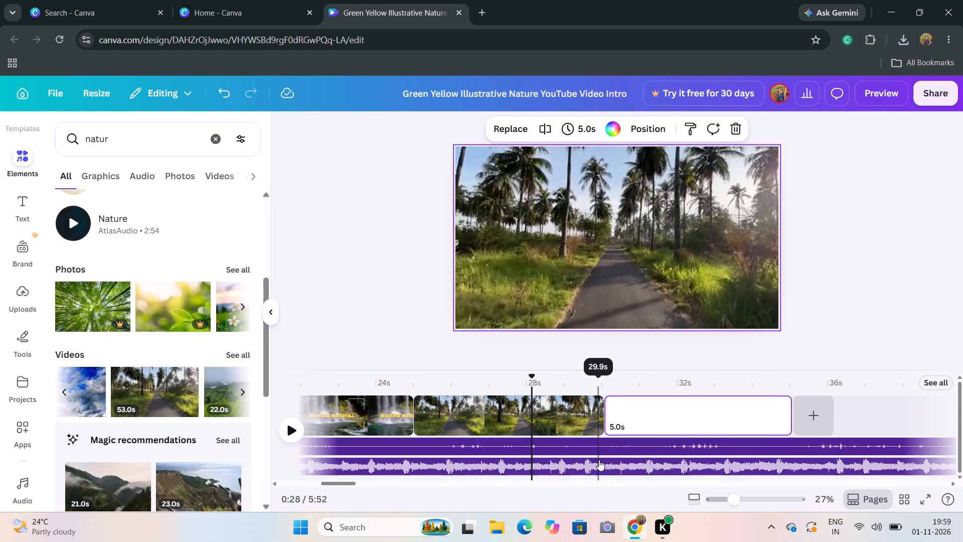
# Delete the Distant Birds Chirping audio track that starts under the Beautiful Forest clip.
pyautogui.hscroll(12, 599, 460)
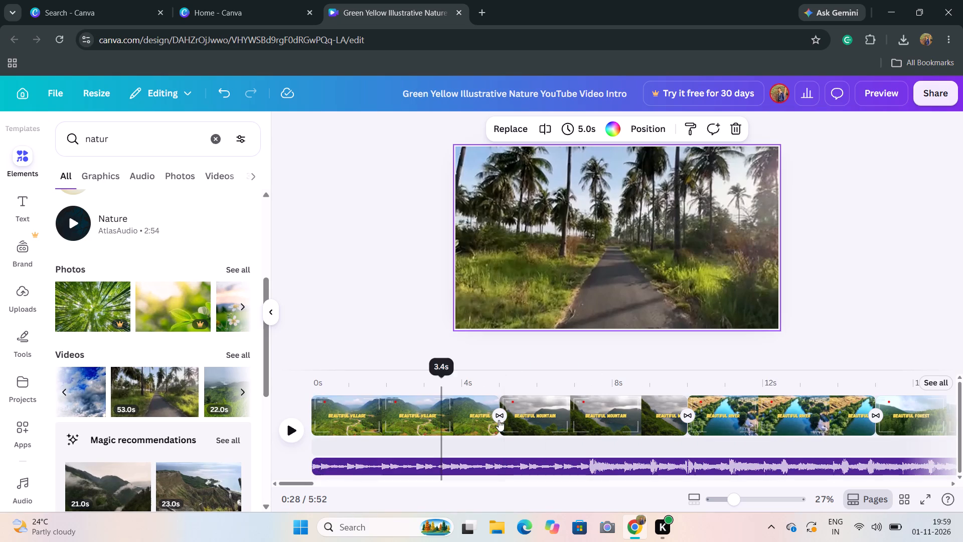
pyautogui.hscroll(-5, 645, 446)
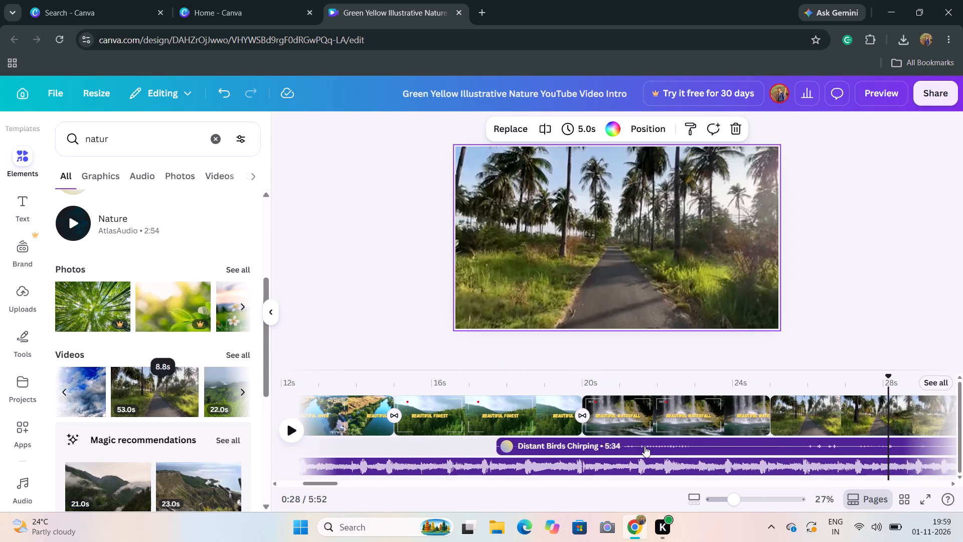
pyautogui.click(537, 444)
pyautogui.rightClick(537, 444)
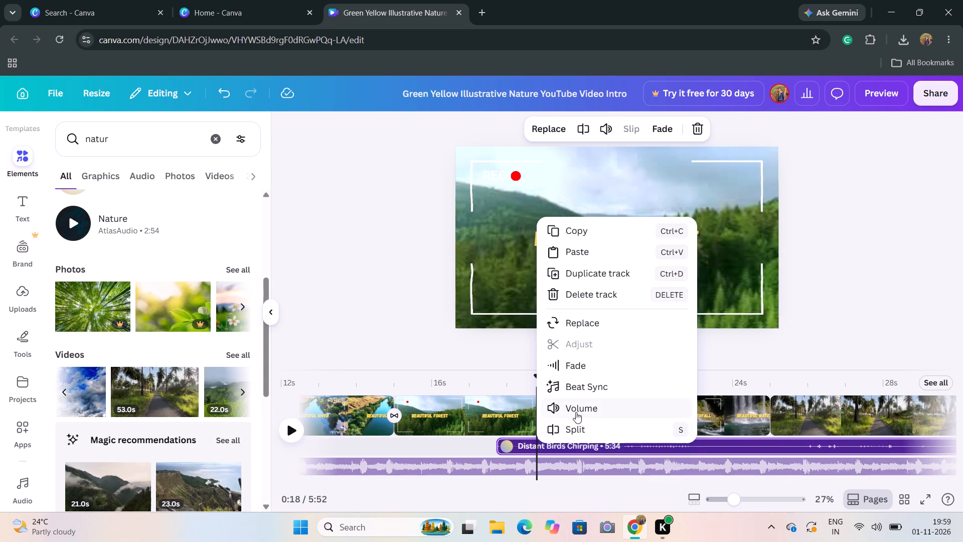
pyautogui.click(585, 292)
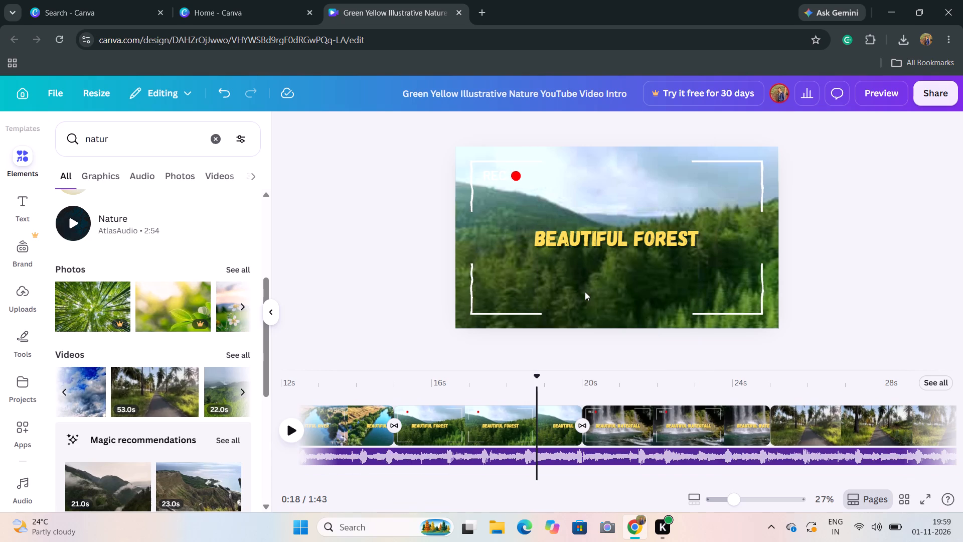
# Play the video from about 18 s and review the timeline up to the blank page.
pyautogui.click(283, 427)
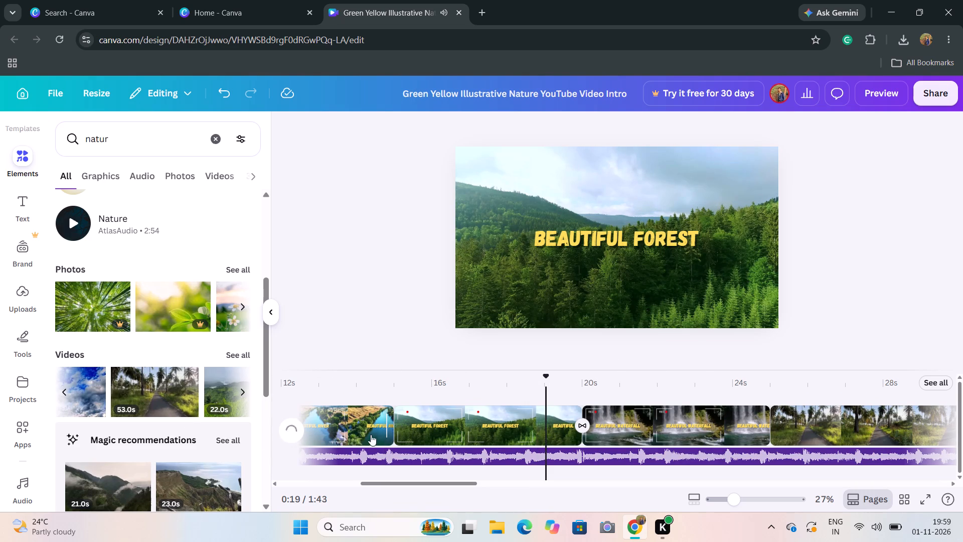
pyautogui.hscroll(-5, 417, 421)
pyautogui.hscroll(4, 417, 421)
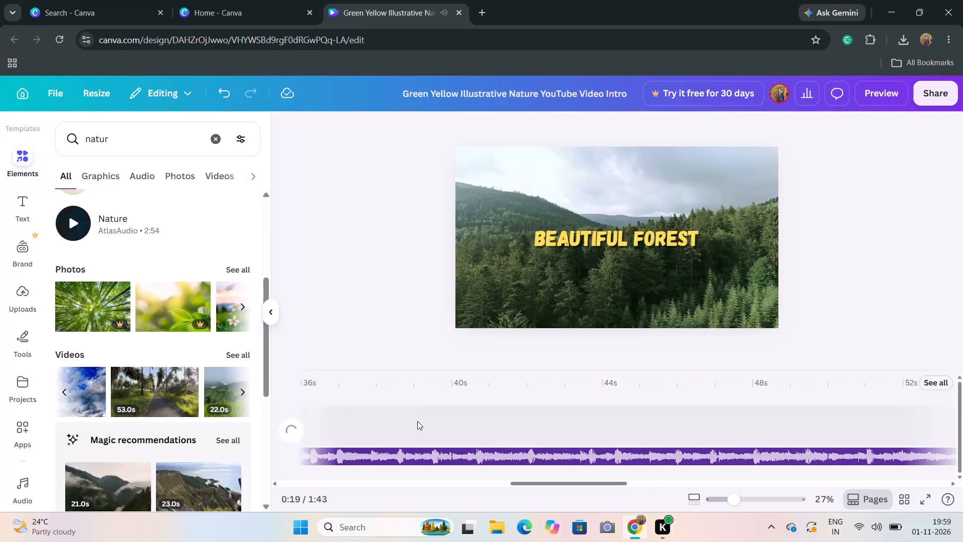
pyautogui.hscroll(3, 417, 421)
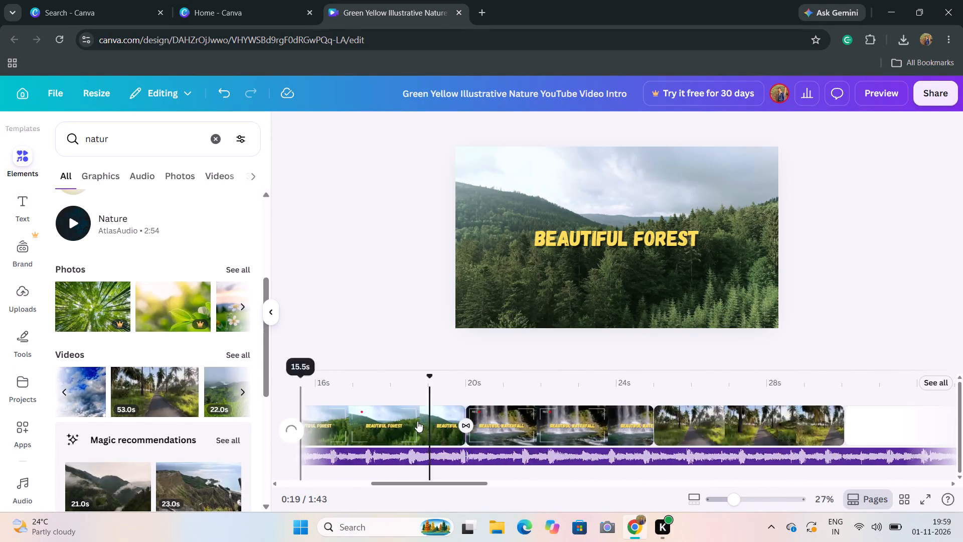
pyautogui.hscroll(-4, 417, 421)
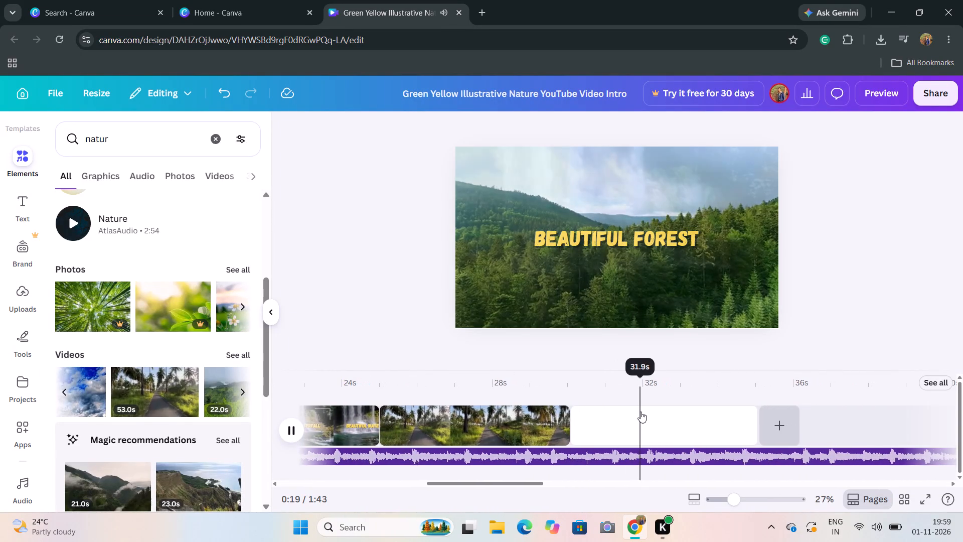
# Detach the palm-lined road video from the background of its page.
pyautogui.rightClick(640, 412)
pyautogui.click(822, 415)
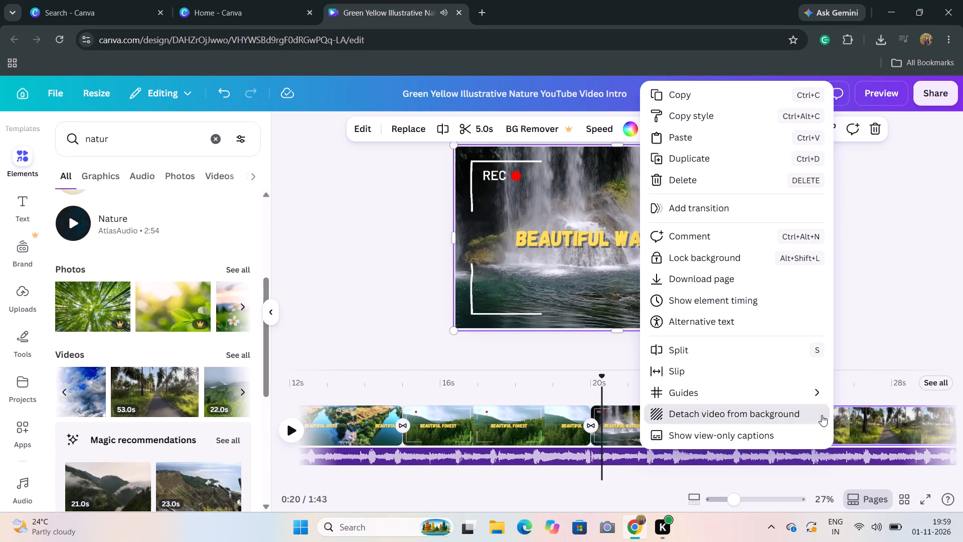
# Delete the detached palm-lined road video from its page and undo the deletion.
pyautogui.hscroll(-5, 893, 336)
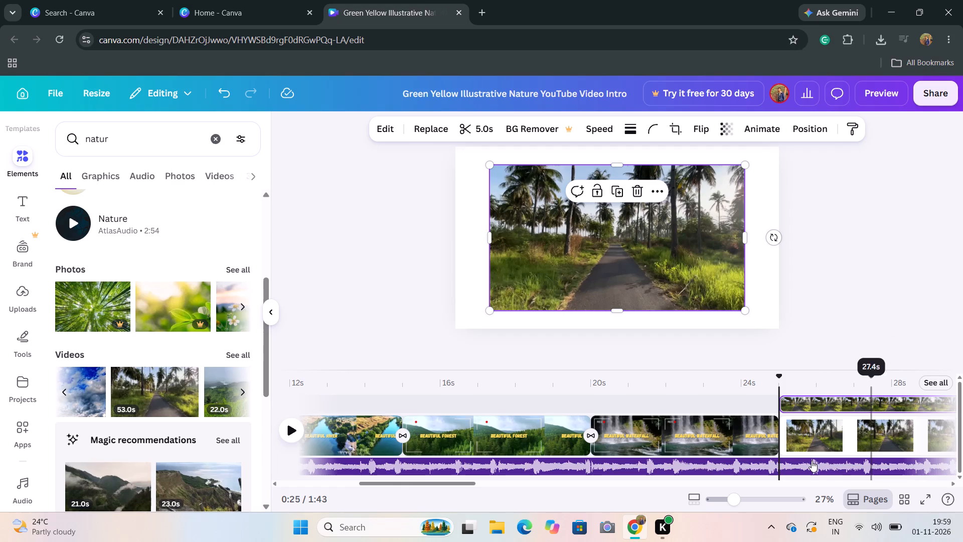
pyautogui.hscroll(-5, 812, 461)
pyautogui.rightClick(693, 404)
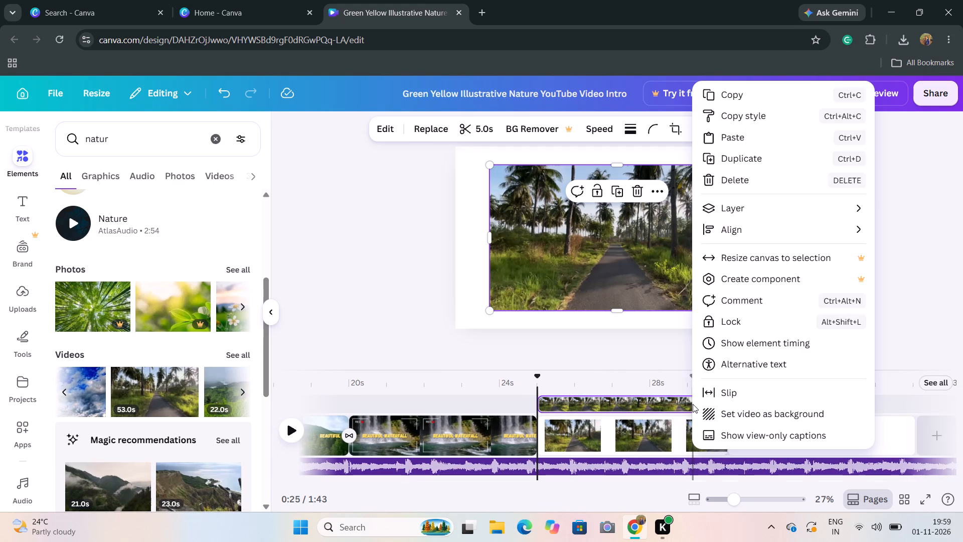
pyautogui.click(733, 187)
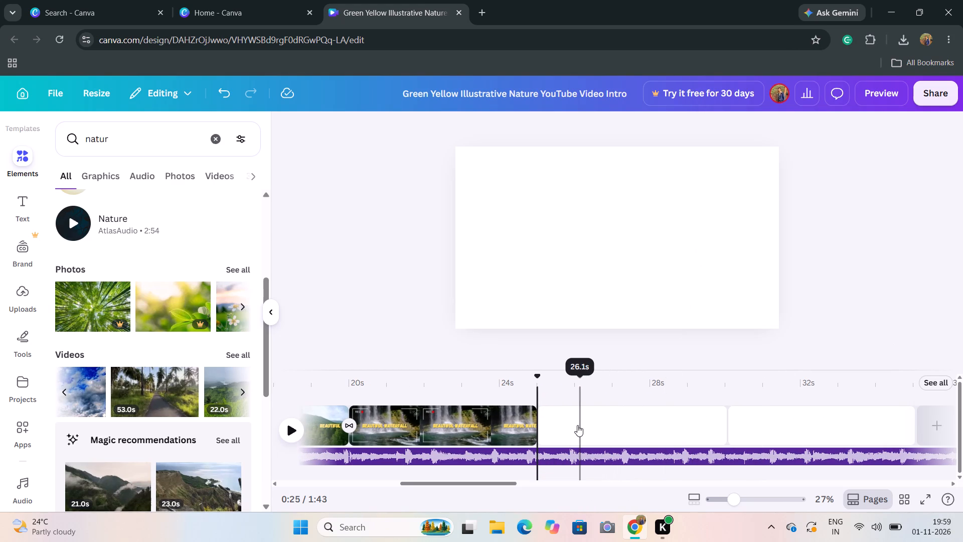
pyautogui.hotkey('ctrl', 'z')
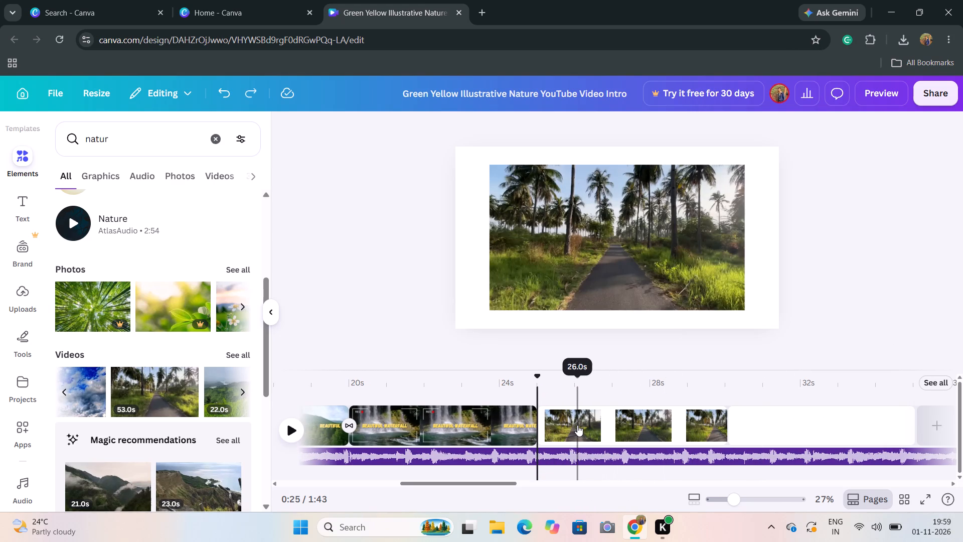
# Enlarge the palm-lined road video from two opposite corners until it fills its whole page.
pyautogui.click(584, 400)
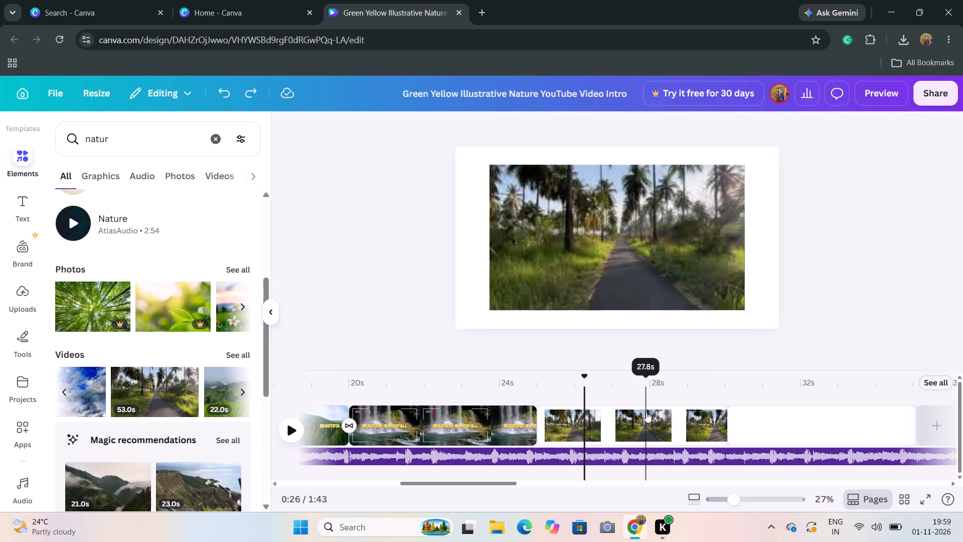
pyautogui.click(646, 412)
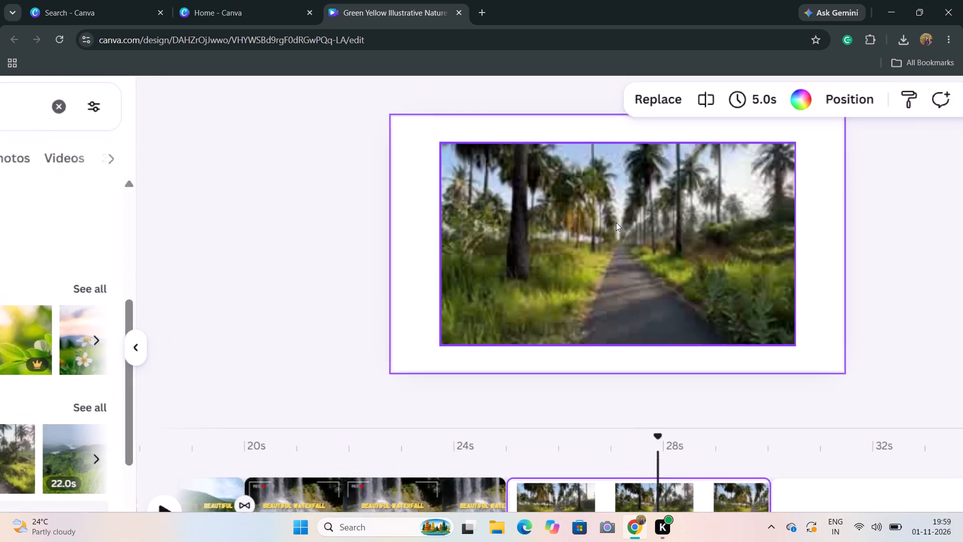
pyautogui.click(616, 222)
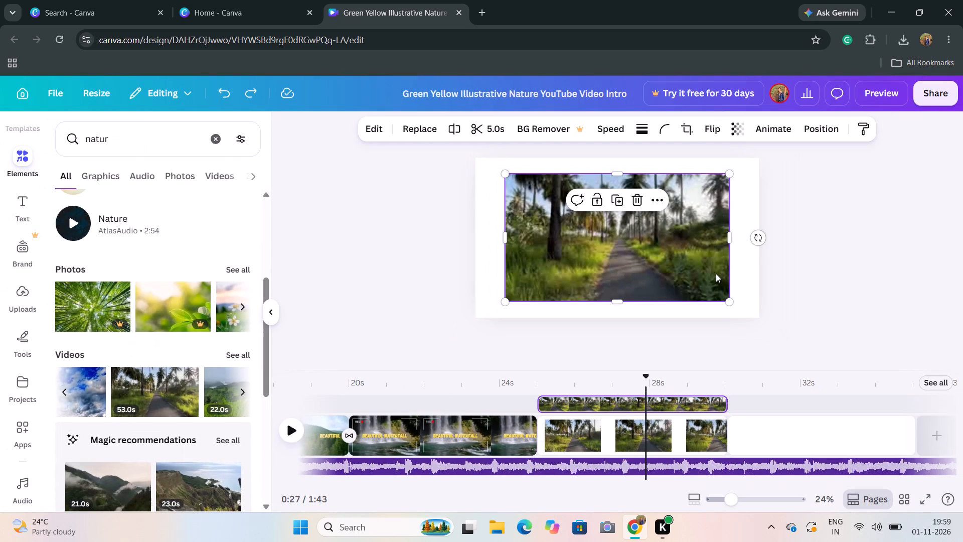
pyautogui.moveTo(729, 303); pyautogui.dragTo(756, 307)
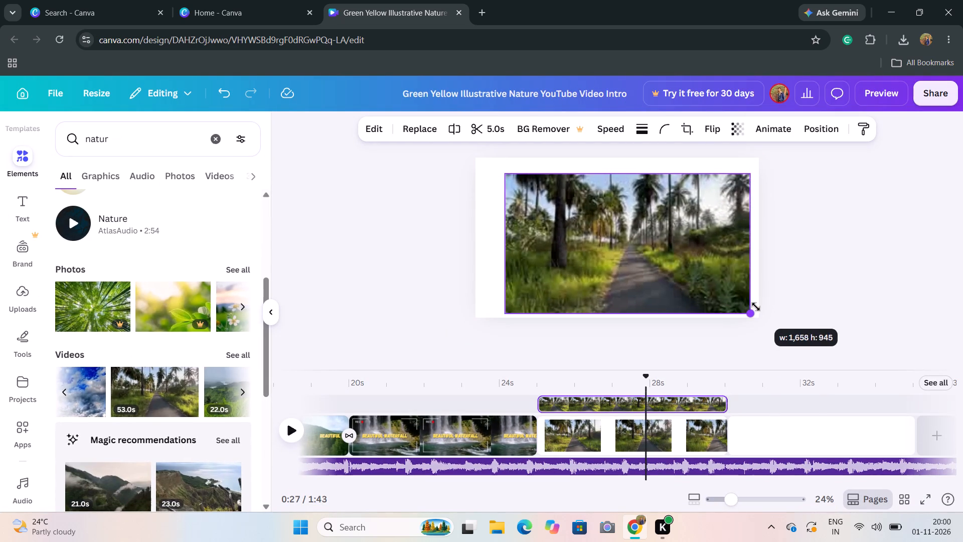
pyautogui.moveTo(756, 307); pyautogui.dragTo(762, 308)
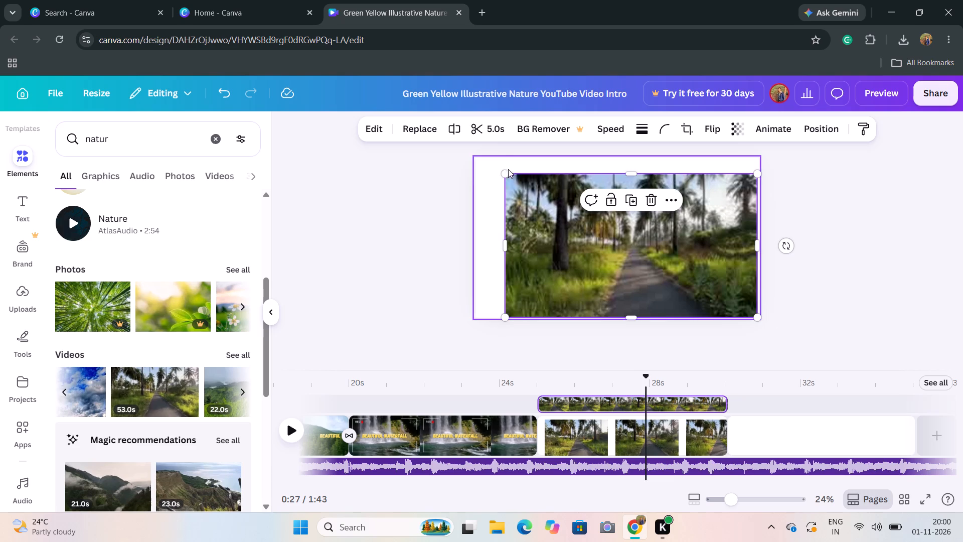
pyautogui.moveTo(507, 173); pyautogui.dragTo(473, 169)
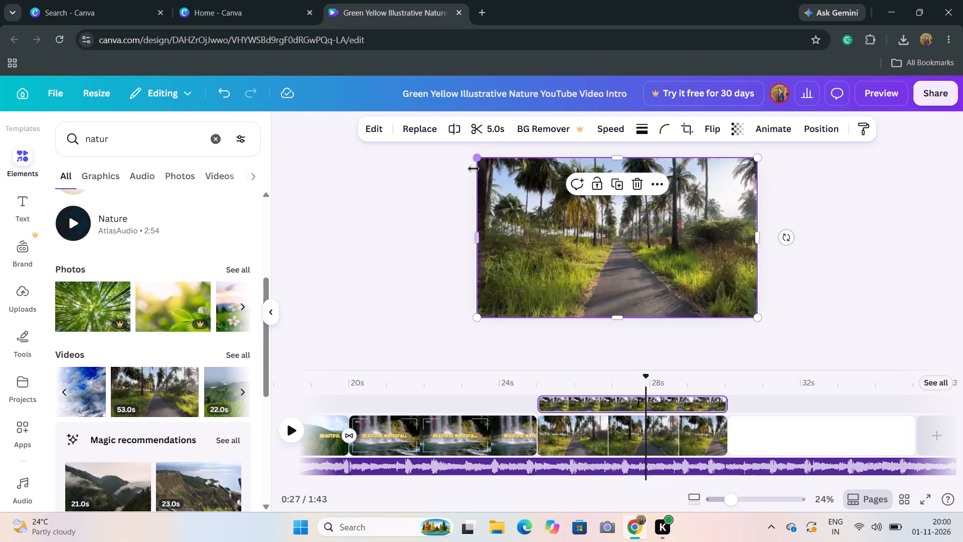
pyautogui.click(418, 231)
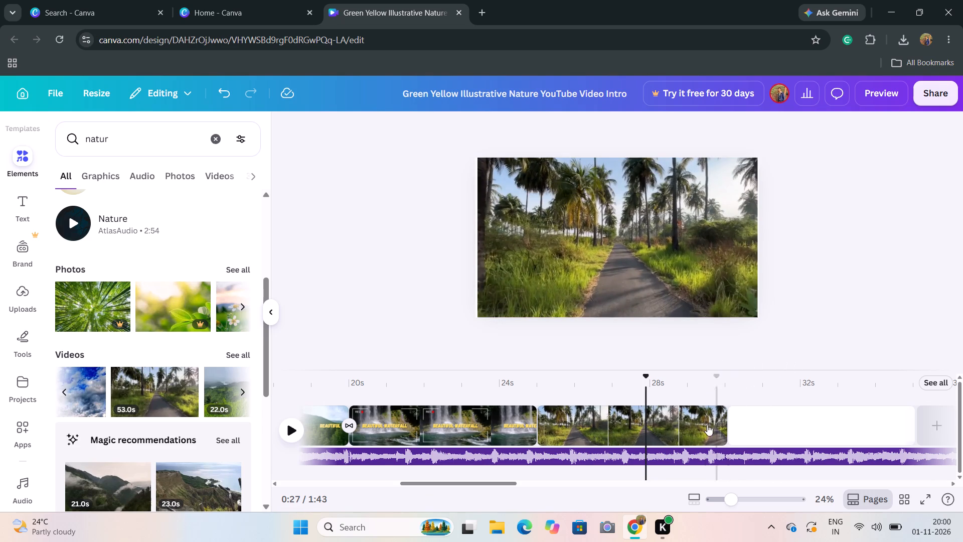
# Delete the blank 5-second page that follows the palm-lined road clip.
pyautogui.click(697, 424)
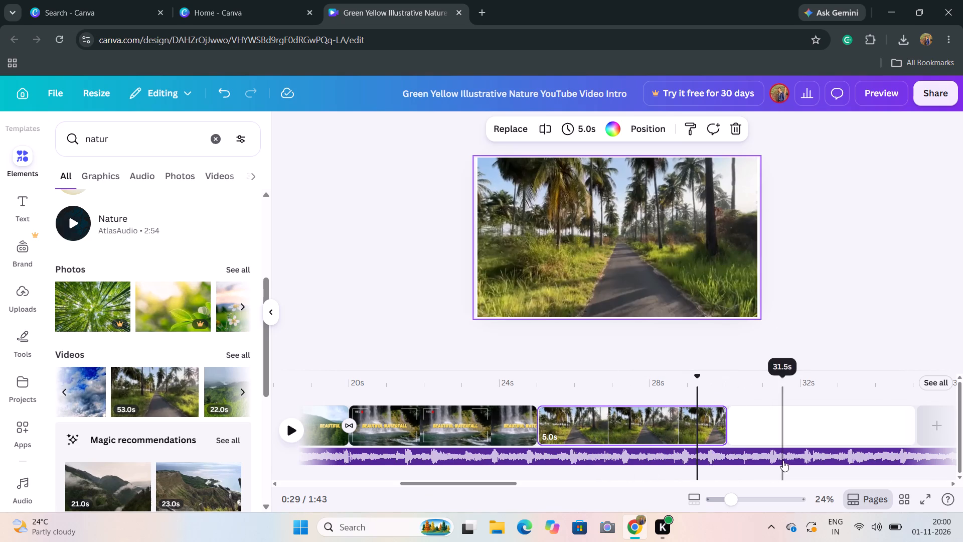
pyautogui.doubleClick(813, 408)
pyautogui.rightClick(813, 408)
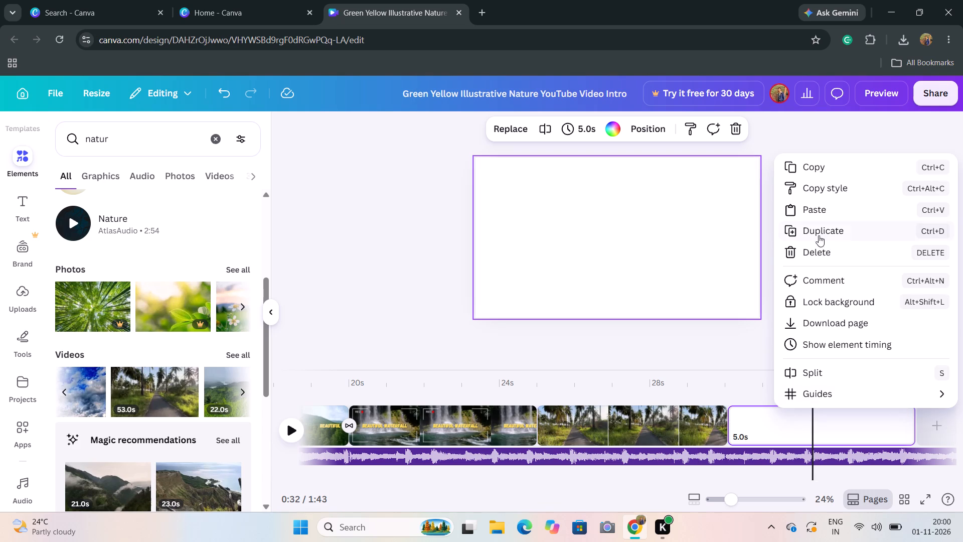
pyautogui.click(818, 252)
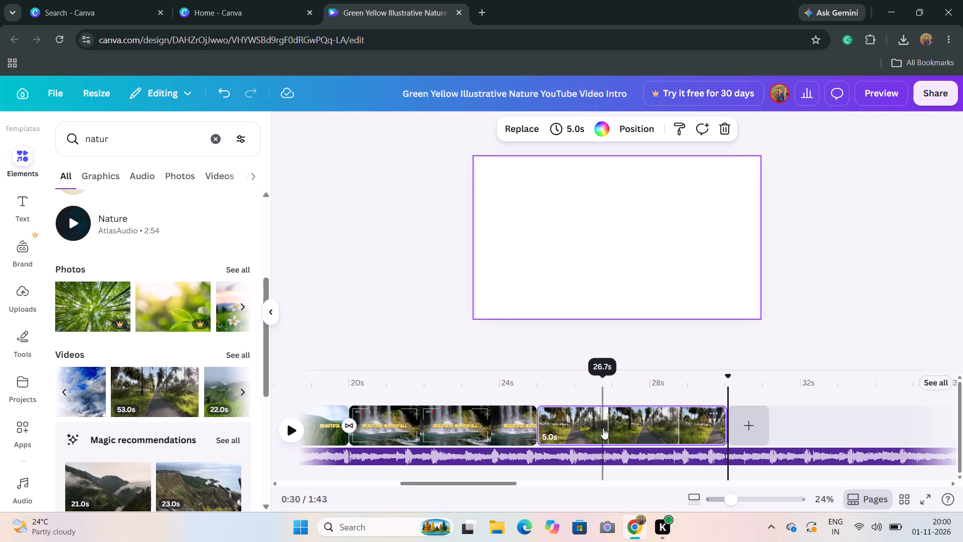
# Trim the end of the background audio track back to the end of the palm-lined road clip, at about 30 s.
pyautogui.hscroll(-5, 947, 446)
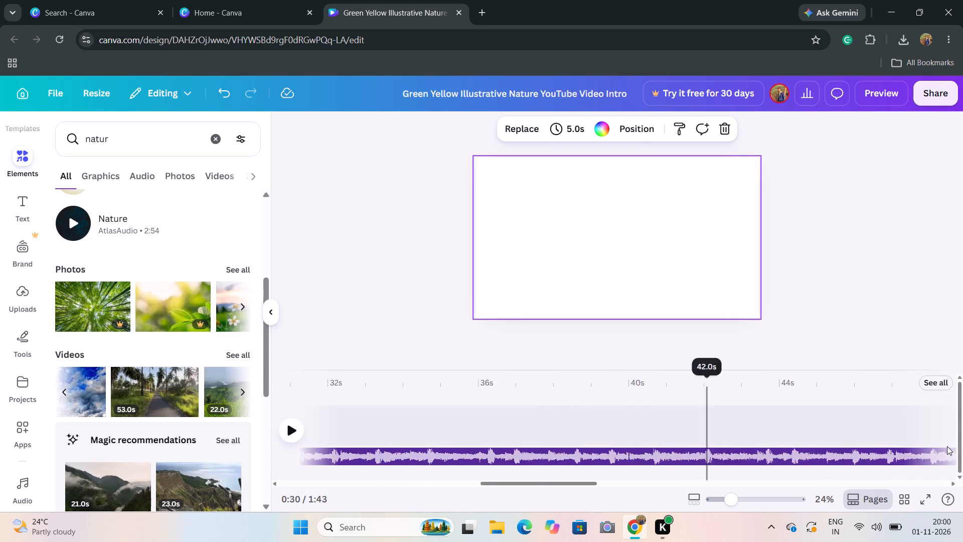
pyautogui.hscroll(-11, 947, 446)
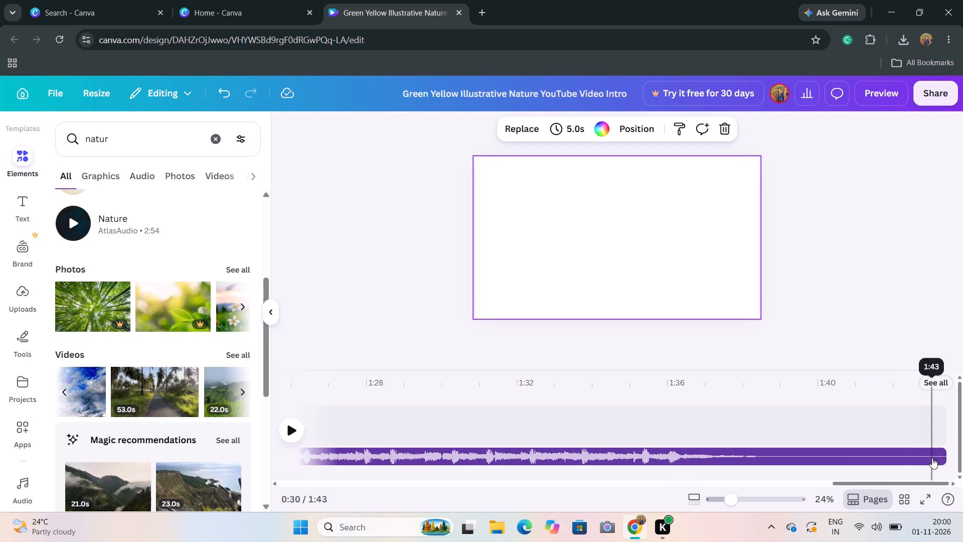
pyautogui.moveTo(944, 454); pyautogui.dragTo(460, 470)
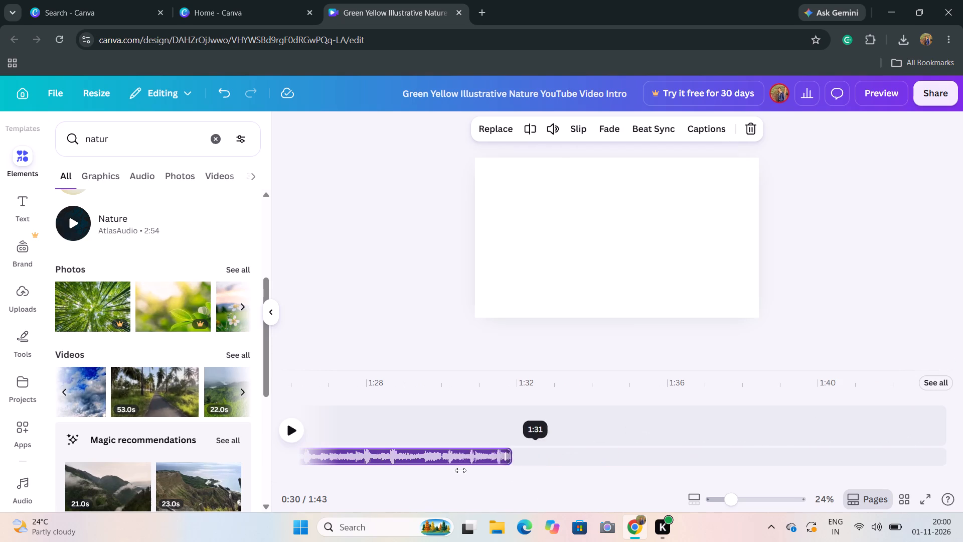
pyautogui.moveTo(460, 470); pyautogui.dragTo(150, 432)
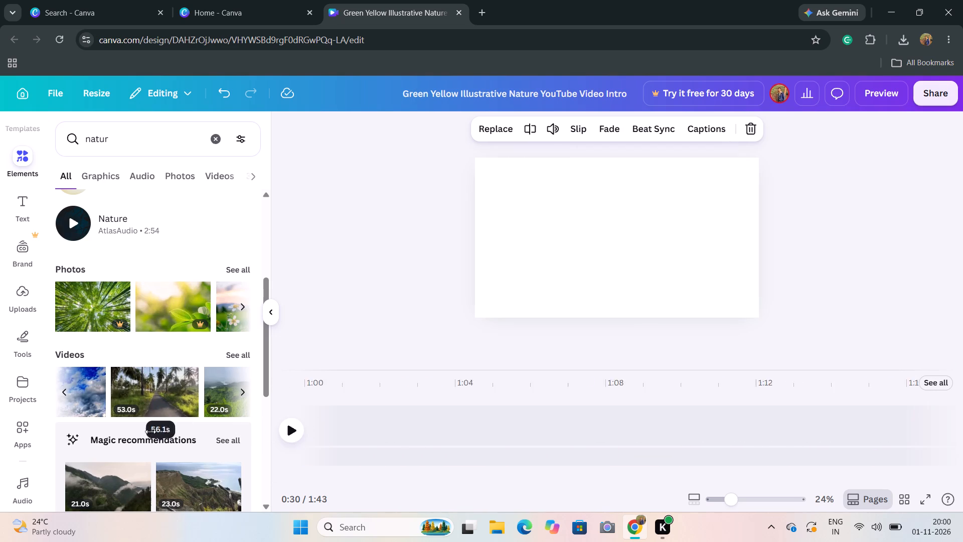
pyautogui.moveTo(150, 432); pyautogui.dragTo(428, 422)
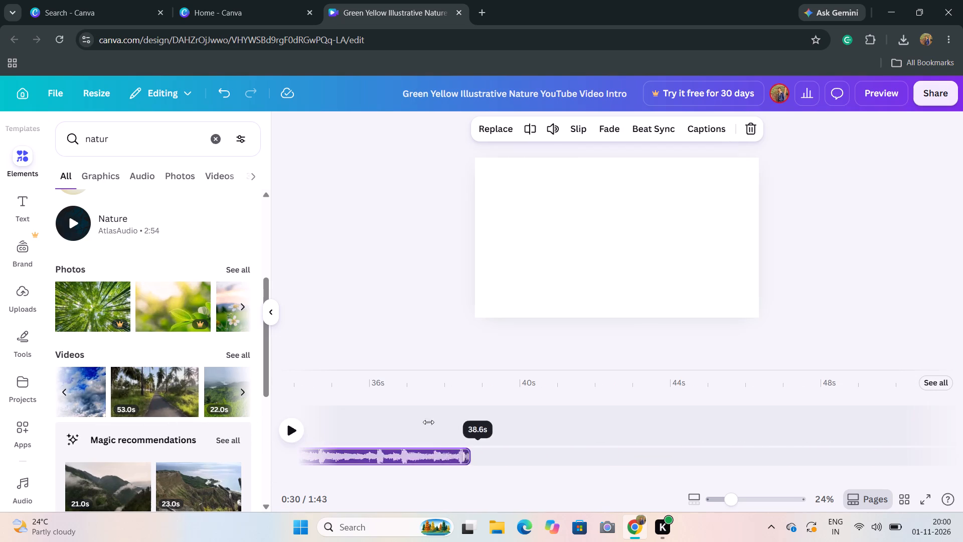
pyautogui.moveTo(428, 422); pyautogui.dragTo(593, 384)
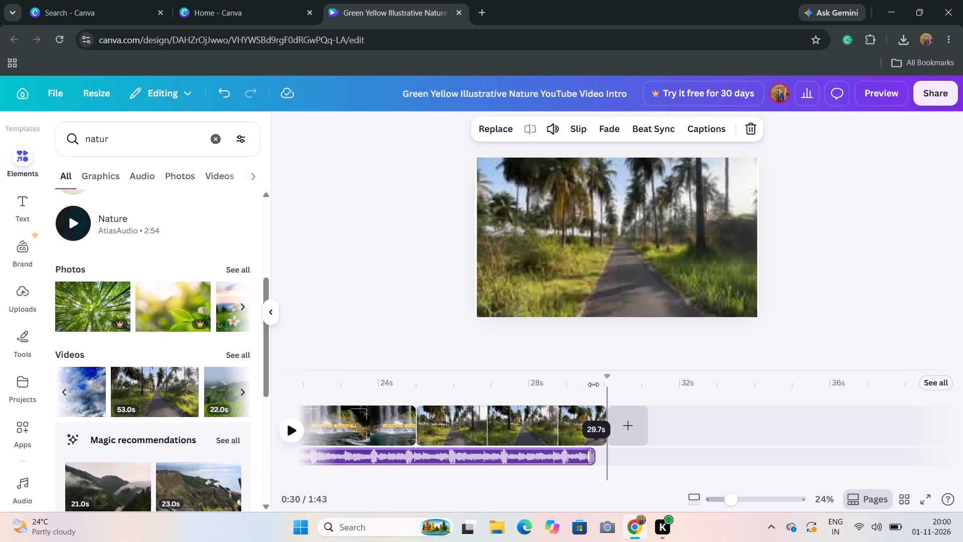
pyautogui.moveTo(593, 384); pyautogui.dragTo(600, 383)
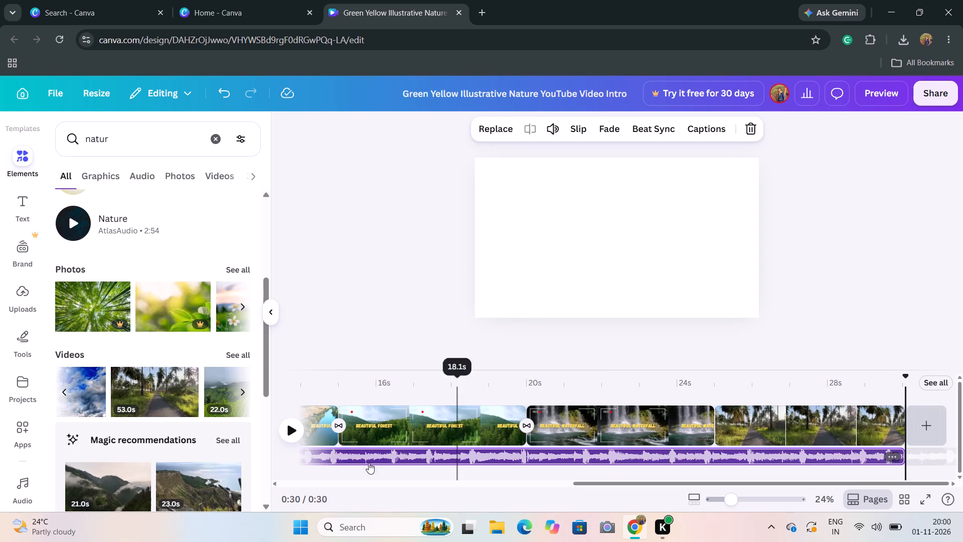
# Play the video through to its end to review the final clips with the trimmed audio.
pyautogui.click(298, 445)
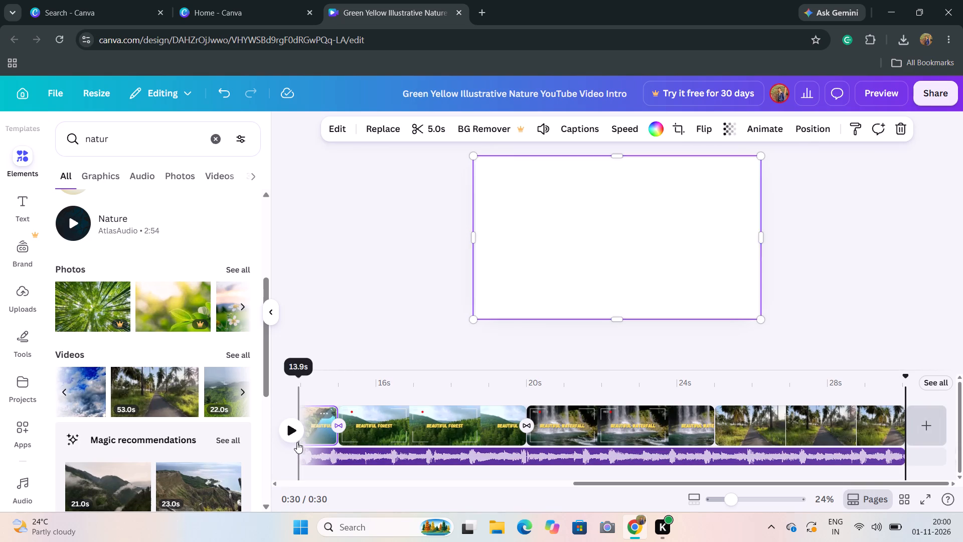
pyautogui.click(296, 441)
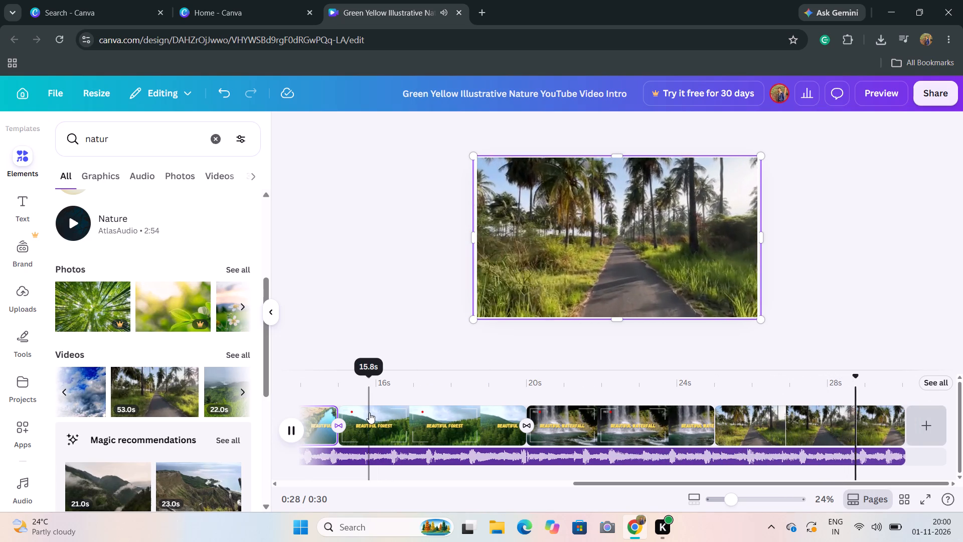
pyautogui.hscroll(8, 369, 413)
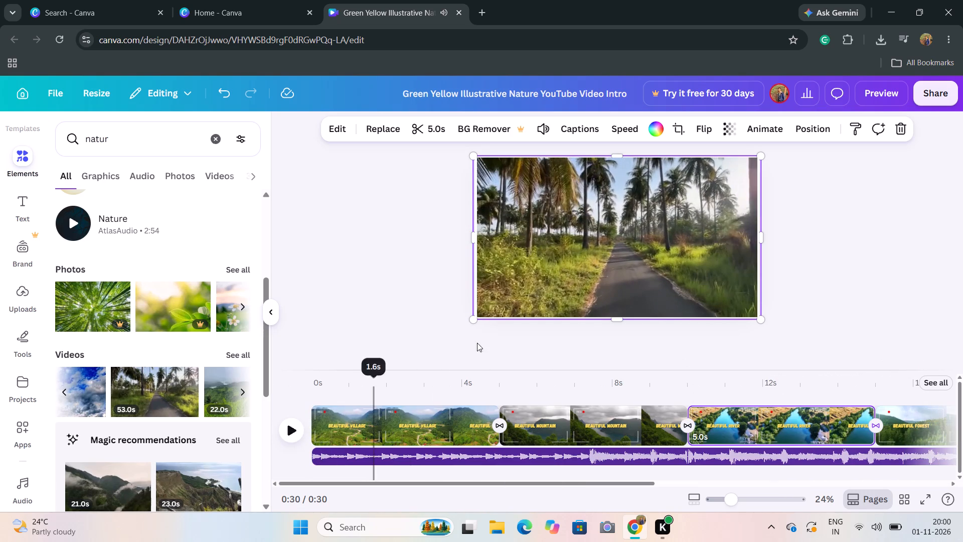
# Download the finished design as an MP4 video at 1080p quality.
pyautogui.click(918, 82)
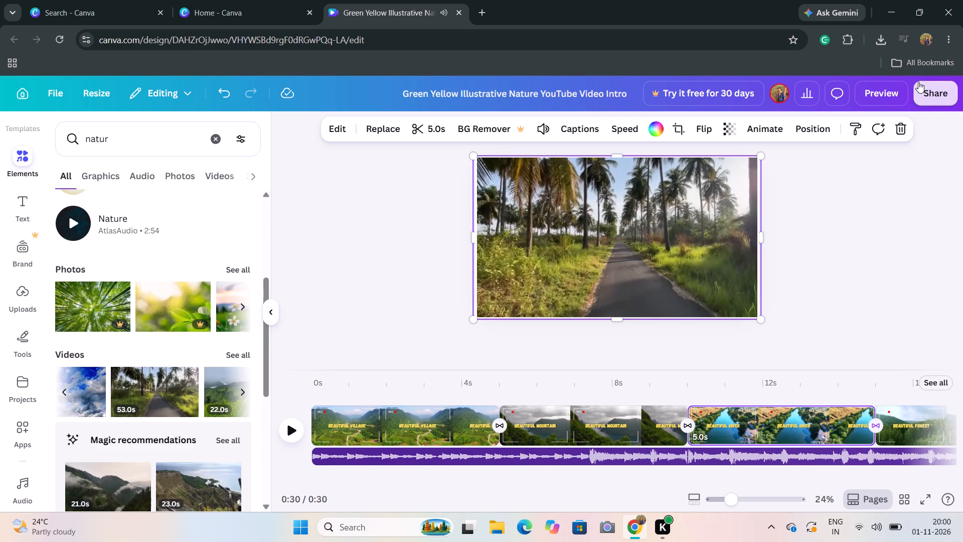
pyautogui.scroll(-2, 744, 238)
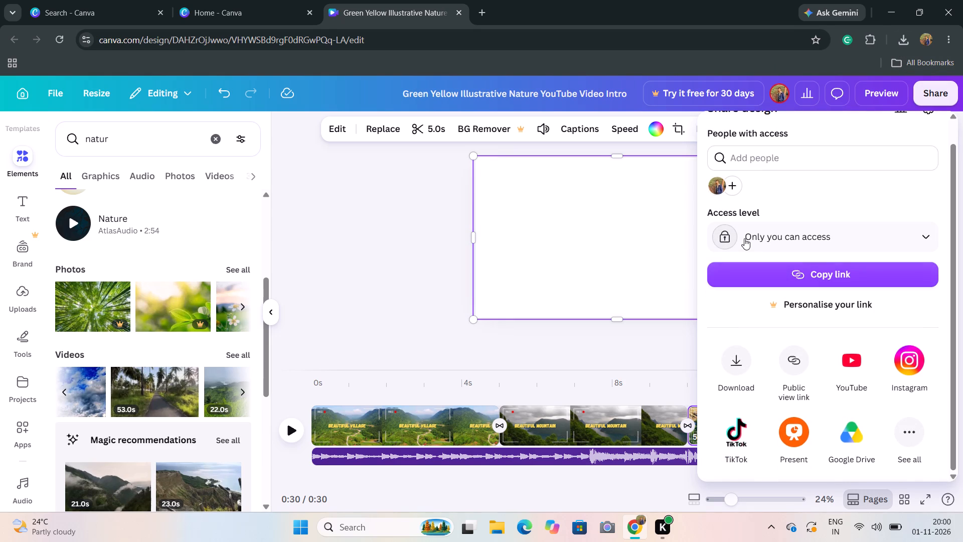
pyautogui.scroll(-1, 744, 238)
pyautogui.click(730, 353)
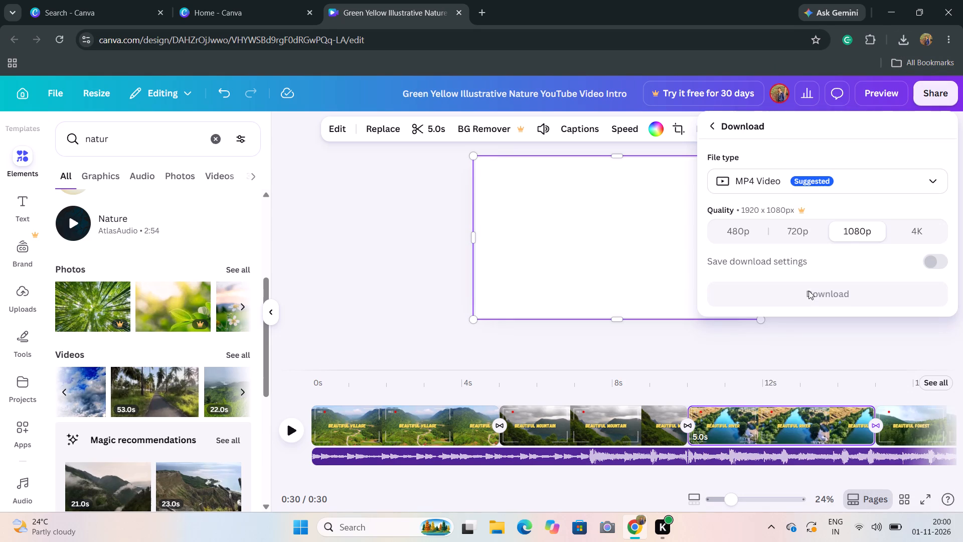
pyautogui.click(830, 287)
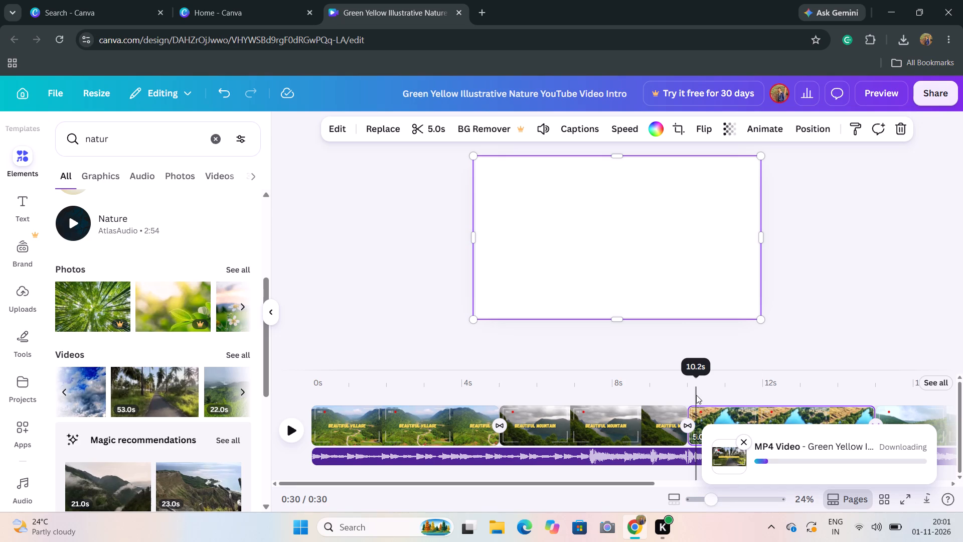
# Open the browser's download list to check on the exported video.
pyautogui.click(903, 43)
pyautogui.click(903, 43)
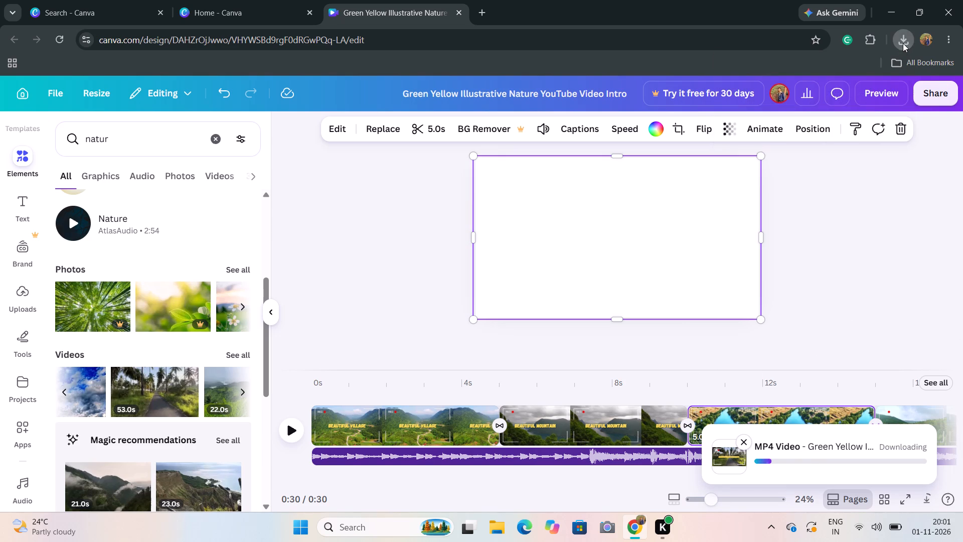
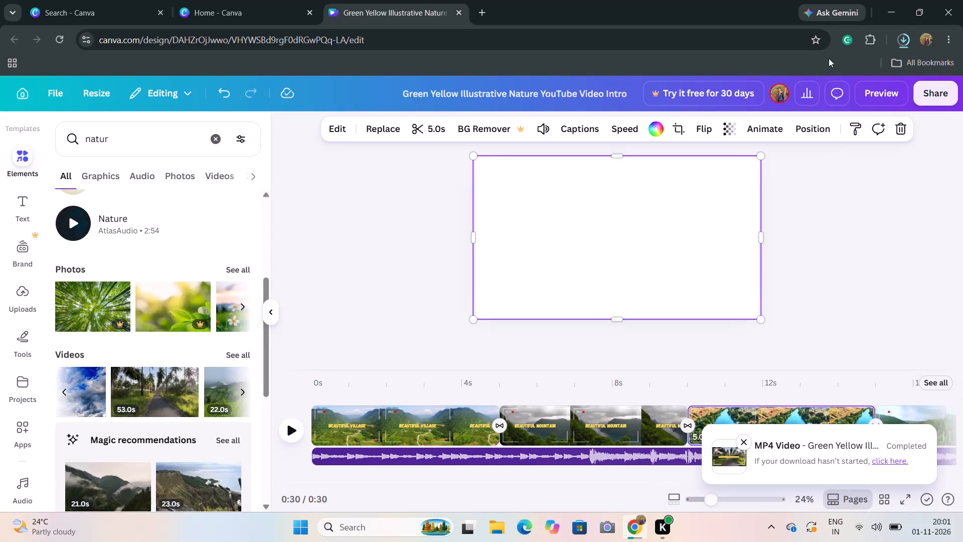
# Bring up the browser's recent downloads to check the progress of the exported MP4.
pyautogui.click(902, 34)
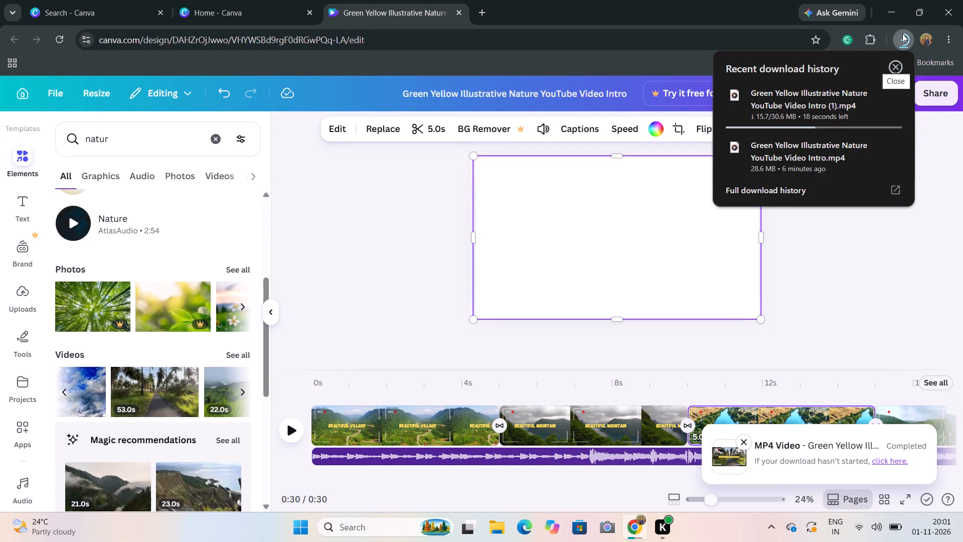
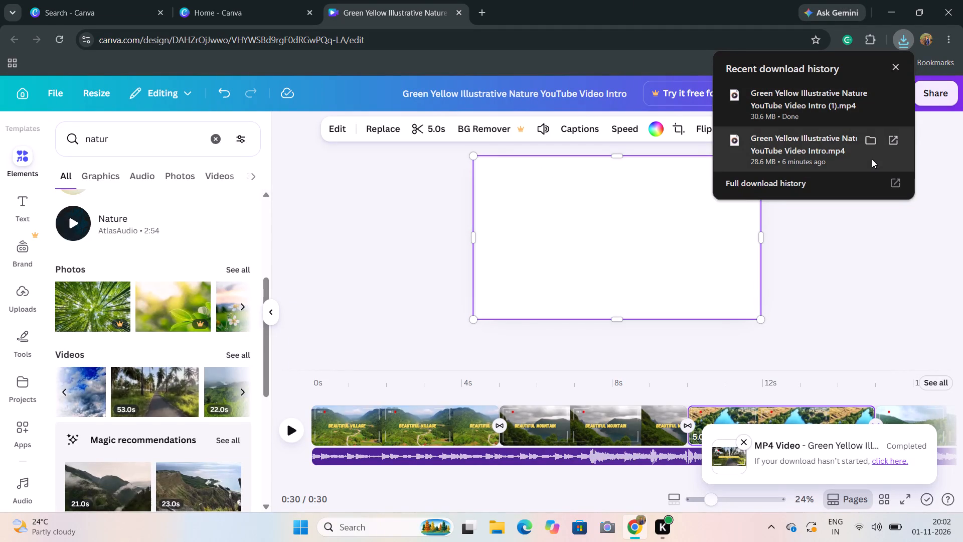
# Open the earlier downloaded Green Yellow Illustrative Nature YouTube Video Intro MP4 in the media player, and close the player.
pyautogui.click(826, 144)
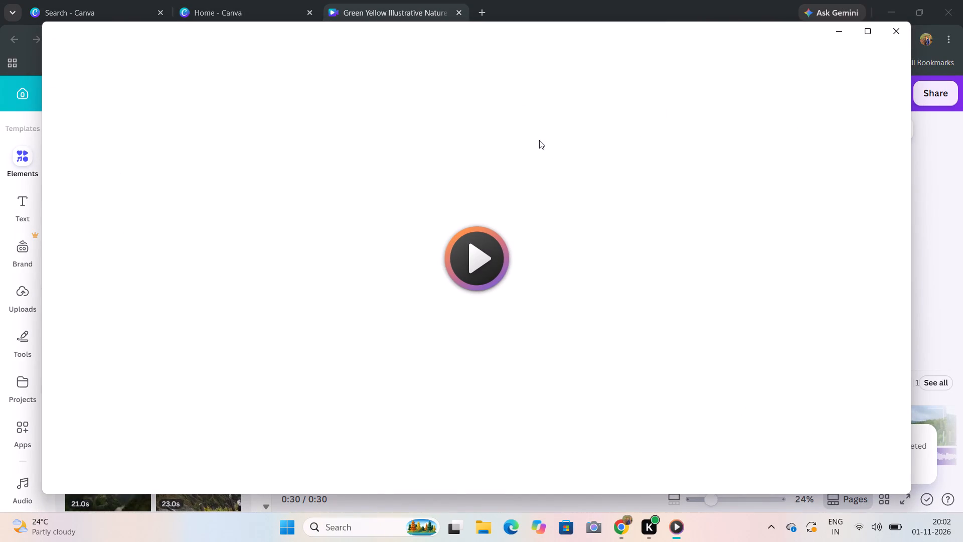
pyautogui.click(905, 32)
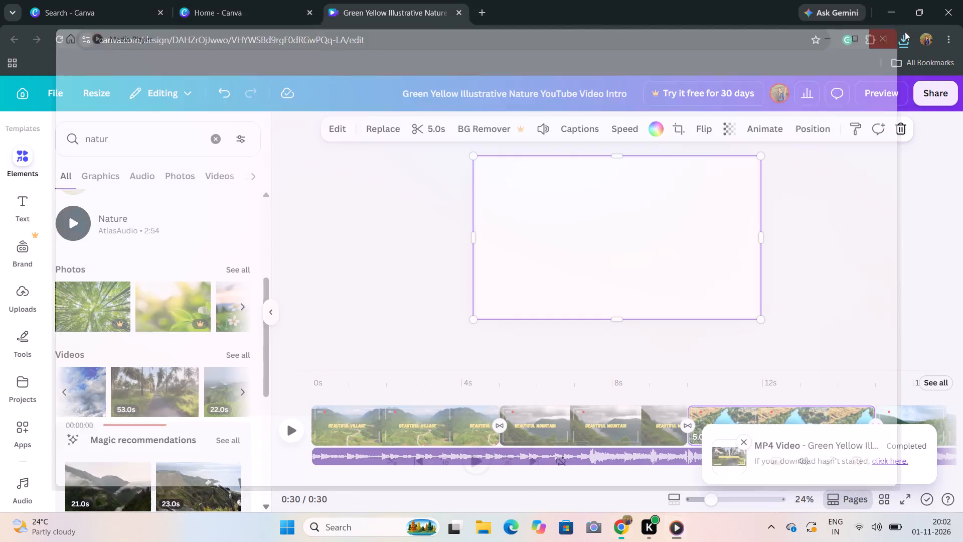
# Return to the Canva home page and close the video intro's design tab.
pyautogui.click(213, 0)
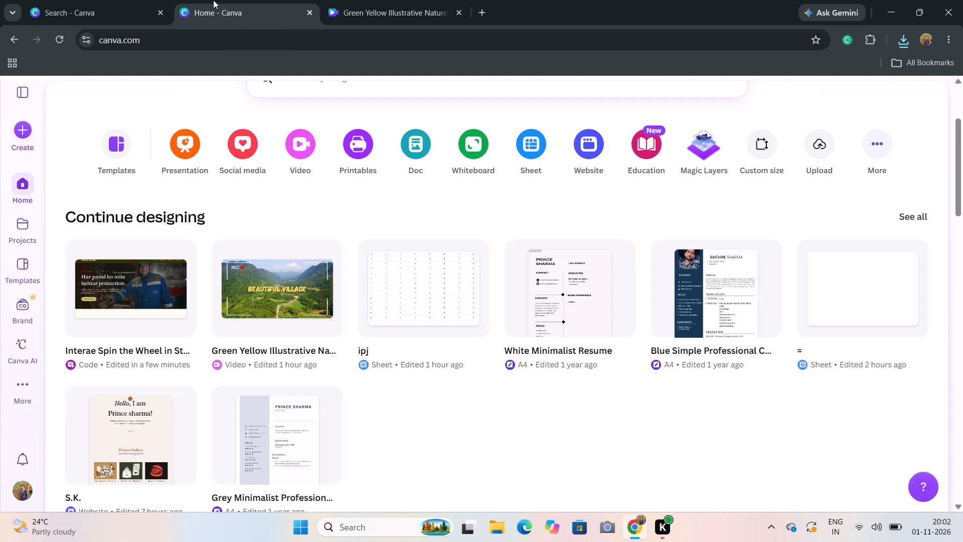
pyautogui.click(459, 12)
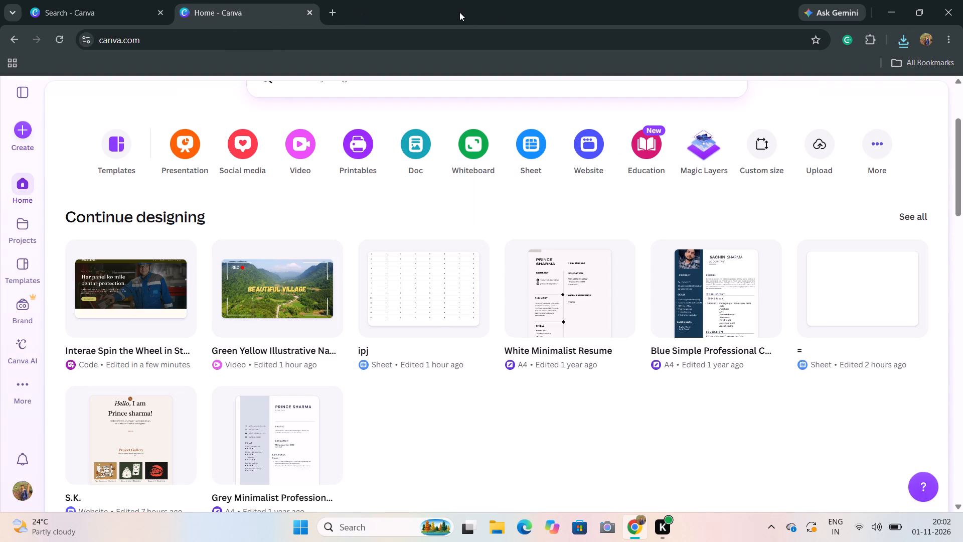
# Browse the home page's recent designs, recently viewed items, suggested templates, template categories and popular design types.
pyautogui.scroll(5, 499, 288)
pyautogui.scroll(-7, 499, 288)
pyautogui.scroll(3, 499, 288)
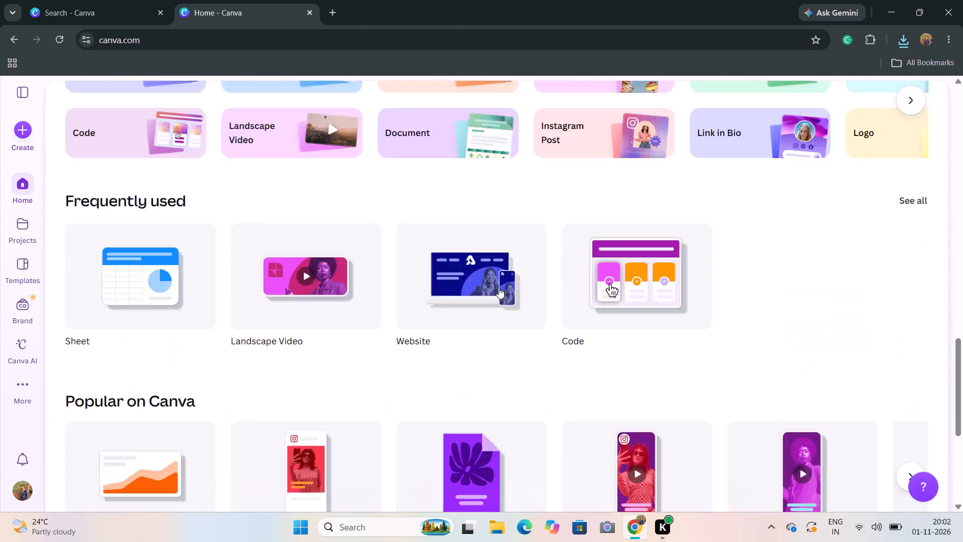
pyautogui.scroll(8, 499, 288)
pyautogui.scroll(-4, 499, 288)
pyautogui.scroll(9, 499, 288)
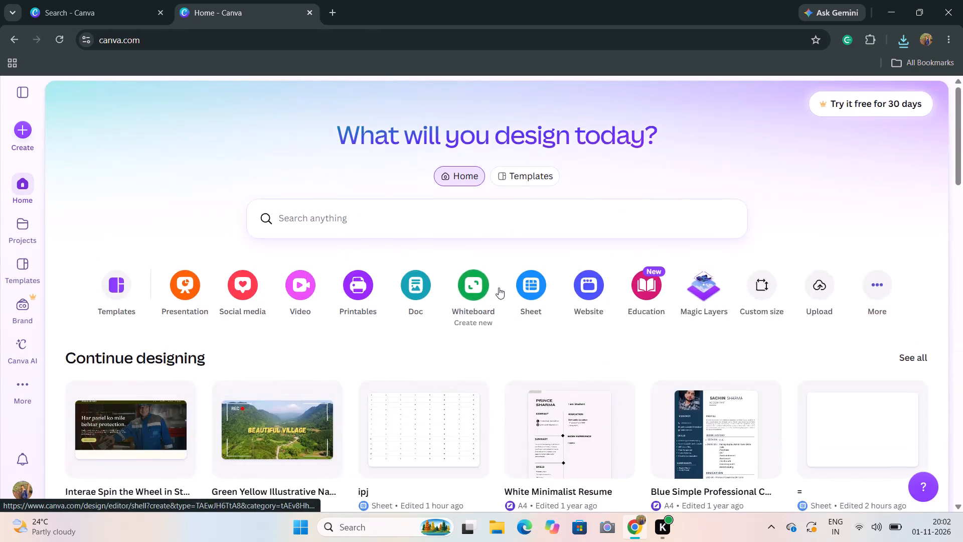
pyautogui.scroll(-5, 499, 288)
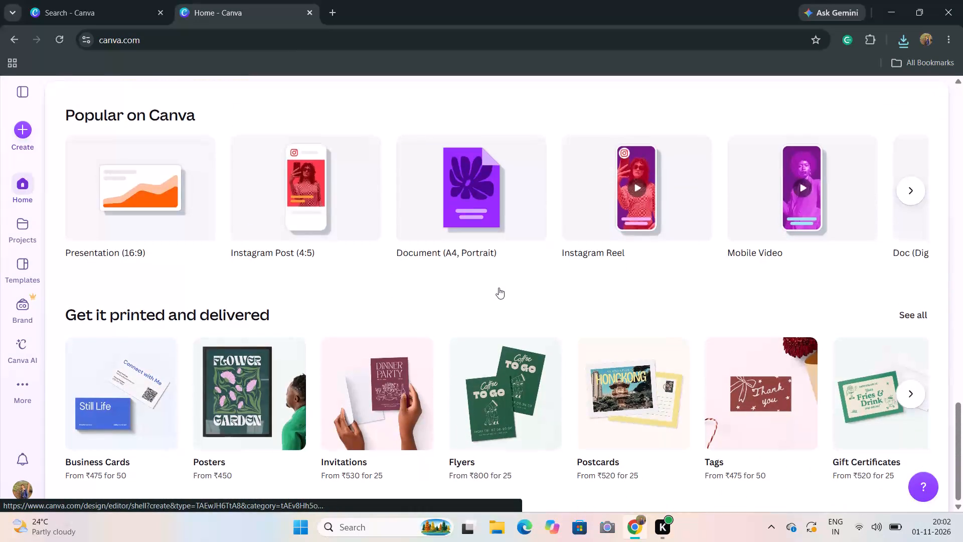
pyautogui.scroll(-1, 499, 288)
pyautogui.scroll(5, 499, 288)
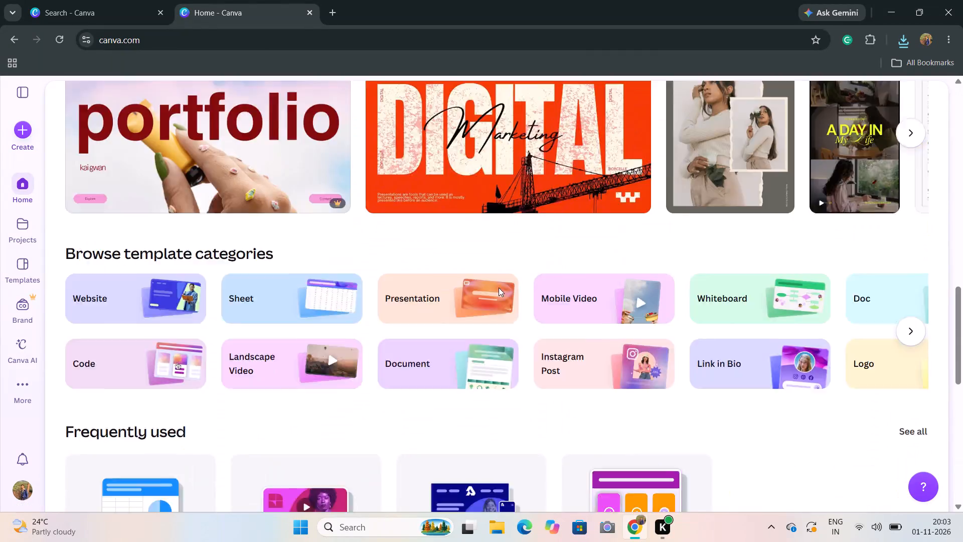
pyautogui.scroll(7, 499, 288)
pyautogui.scroll(-6, 499, 288)
pyautogui.scroll(1, 499, 288)
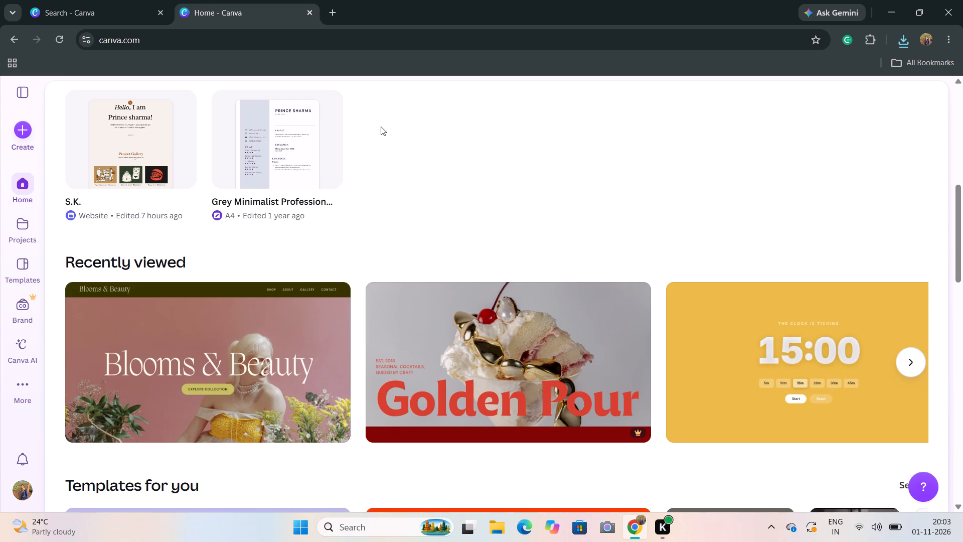
pyautogui.scroll(4, 381, 126)
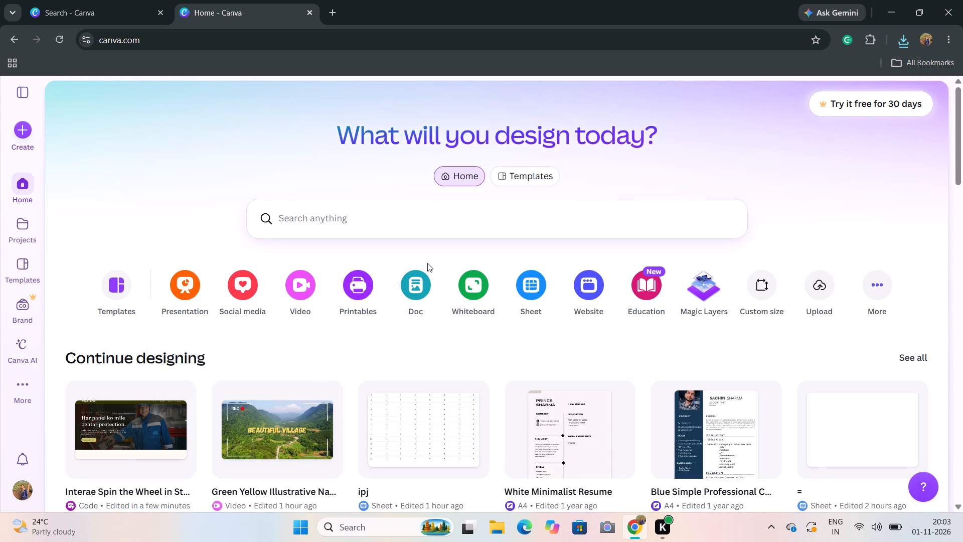
pyautogui.scroll(-4, 427, 263)
pyautogui.scroll(4, 427, 263)
pyautogui.scroll(-4, 427, 263)
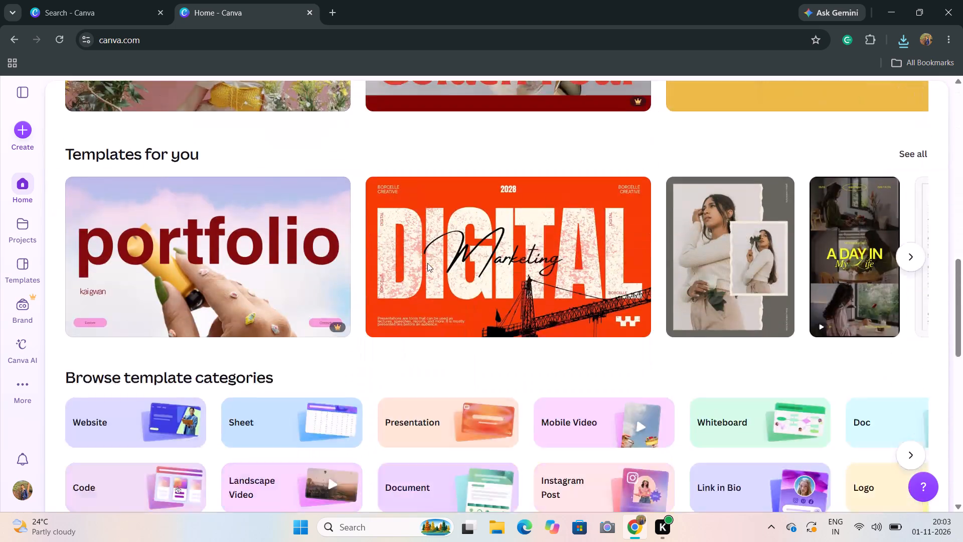
pyautogui.scroll(5, 427, 263)
pyautogui.scroll(-2, 427, 263)
pyautogui.scroll(3, 427, 263)
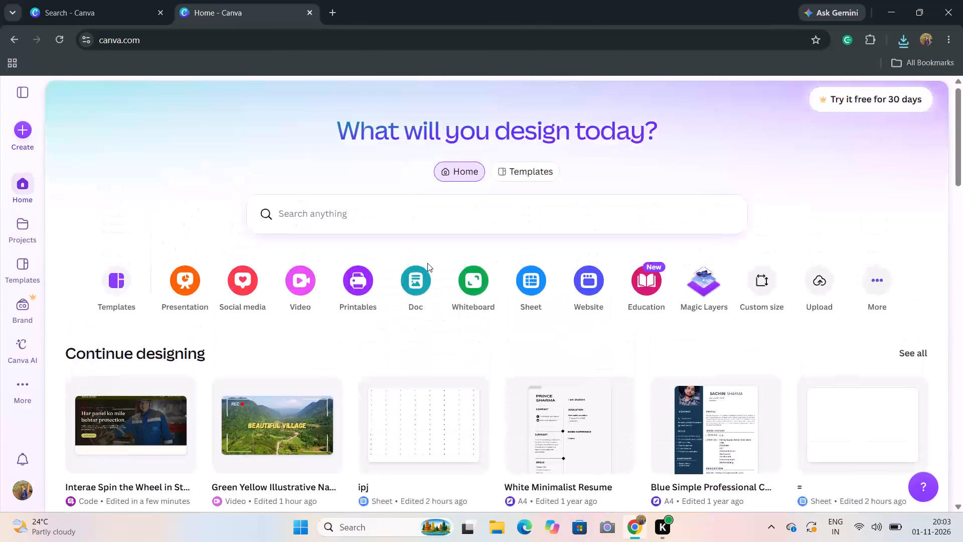